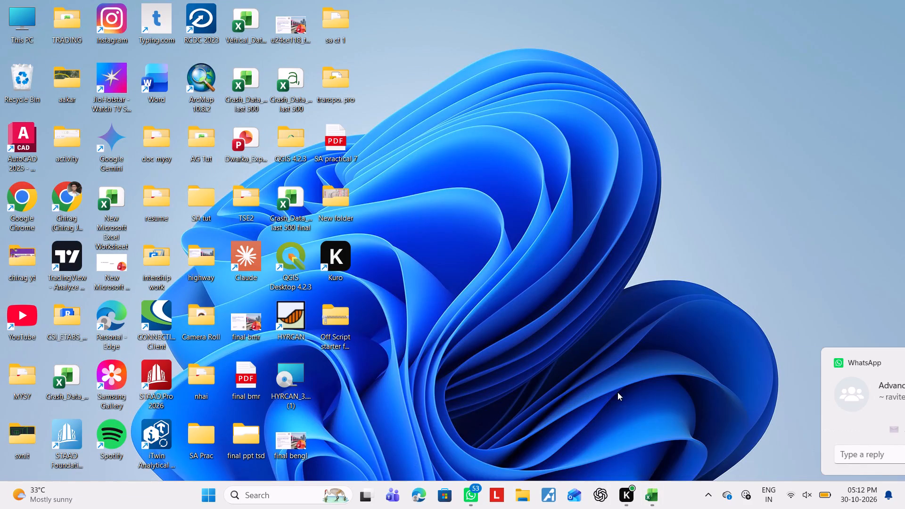
Switch to the open Book1 workbook in Excel.
{"action": "left_click", "coordinate": [658, 500]}
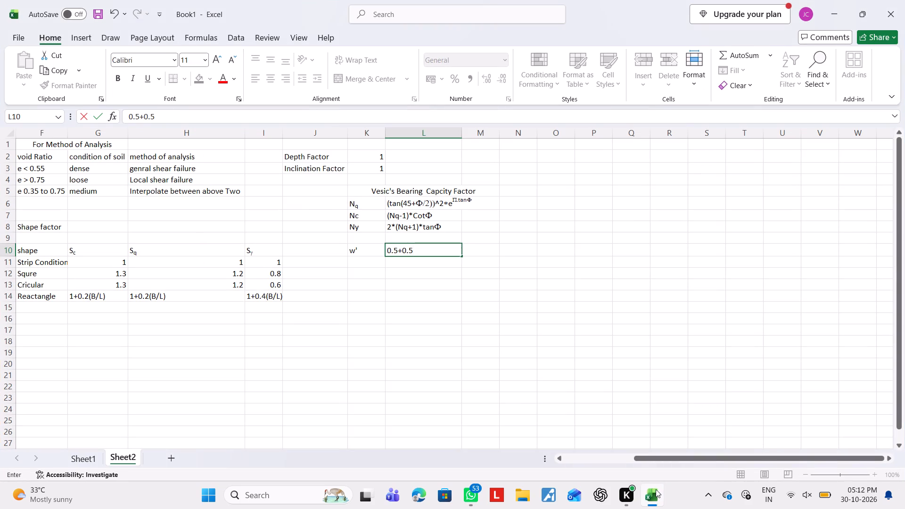
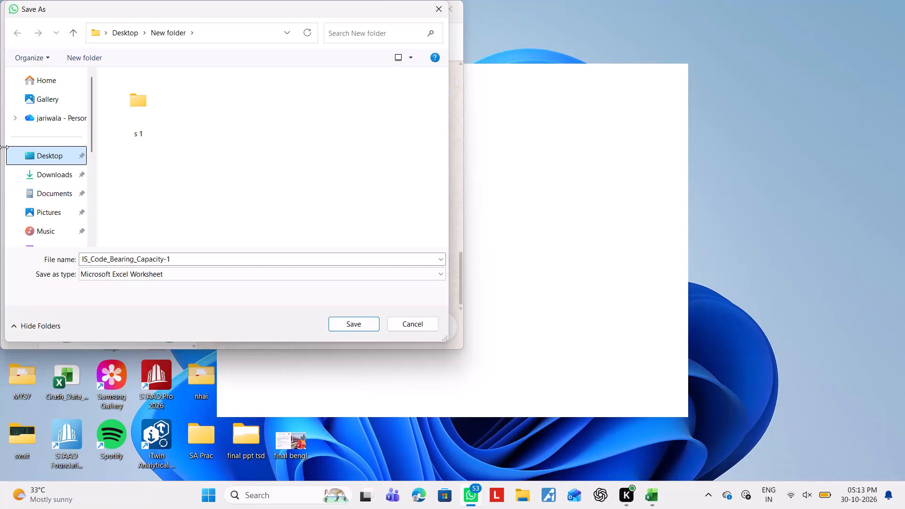
Choose the Desktop as the save location for the IS_Code_Bearing_Capacity-1 Excel worksheet.
{"action": "double_click", "coordinate": [45, 155]}
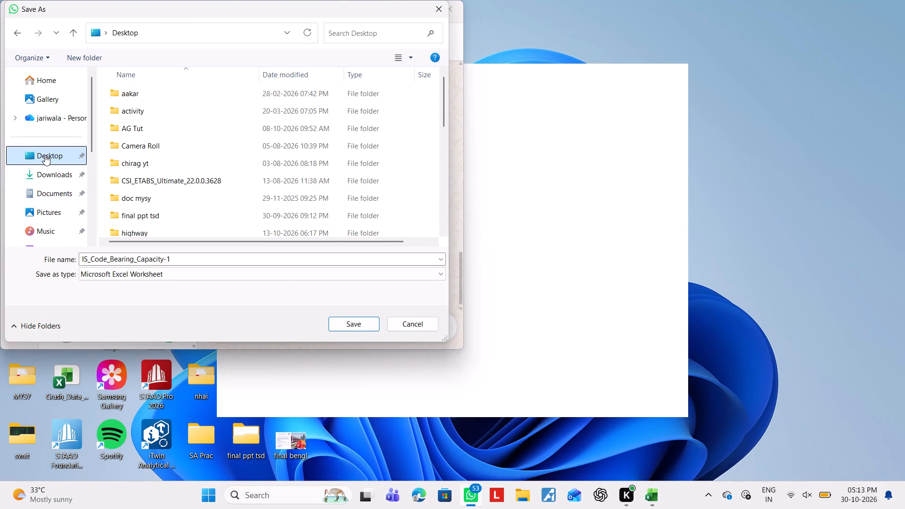
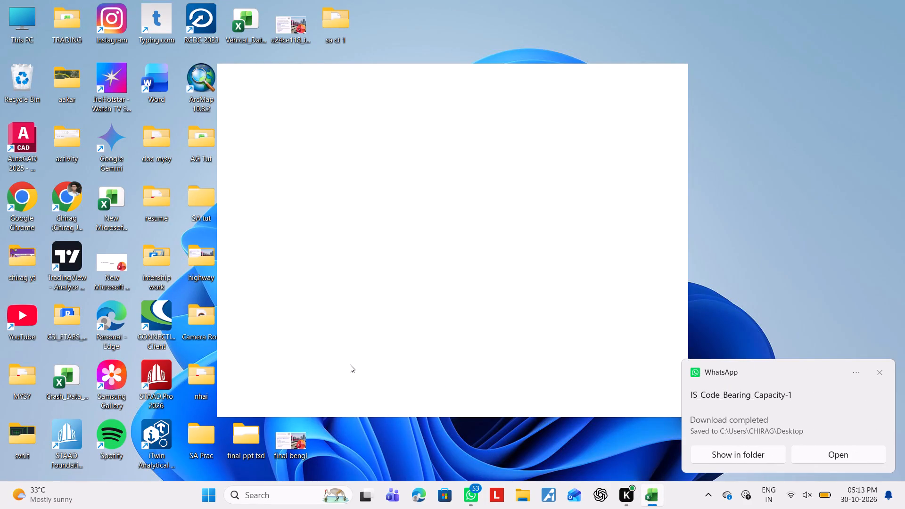
Open the downloaded IS_Code_Bearing_Capacity-1 workbook from its download notification.
{"action": "left_click", "coordinate": [836, 454]}
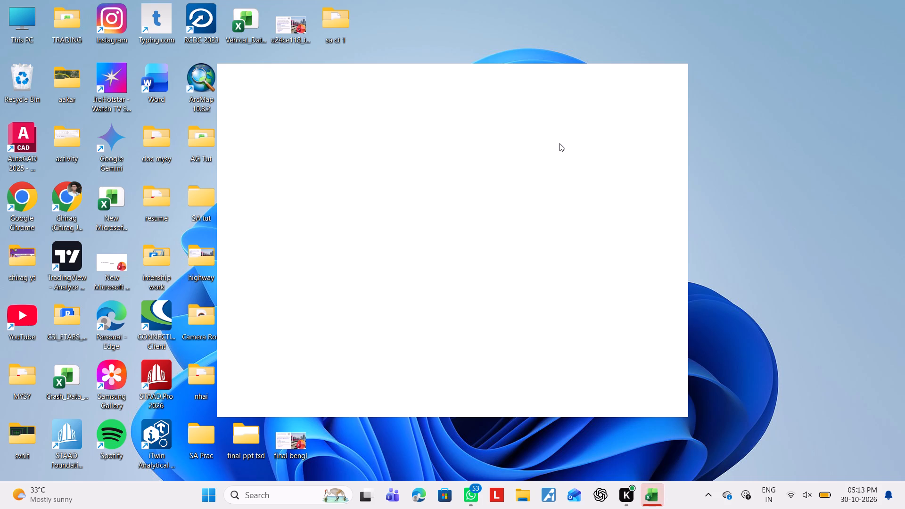
Switch to Excel and bring the Book1 workbook back into view.
{"action": "left_click", "coordinate": [644, 492]}
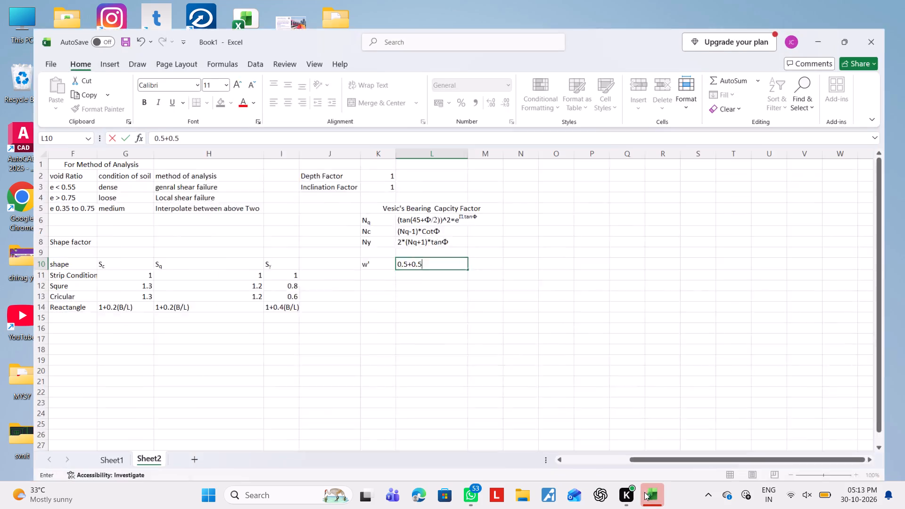
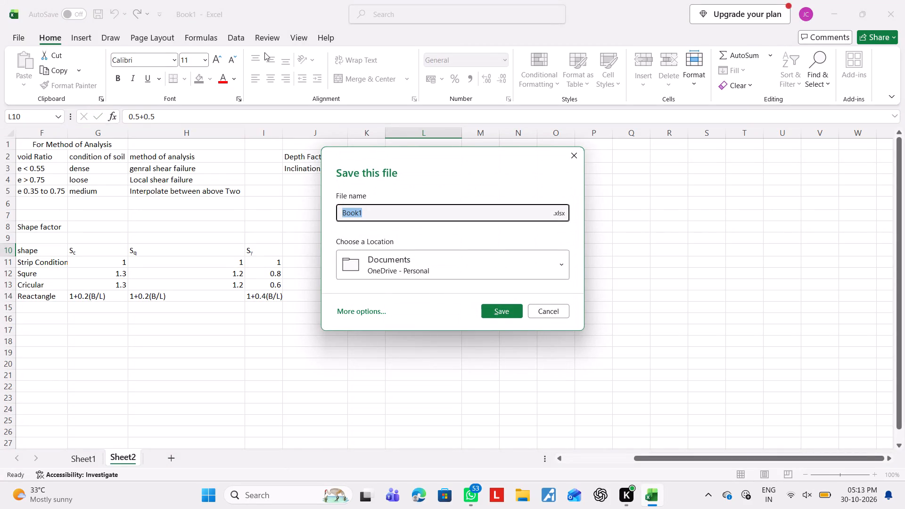
Set the Desktop folder as the save location for the Book1 workbook.
{"action": "left_click", "coordinate": [493, 269]}
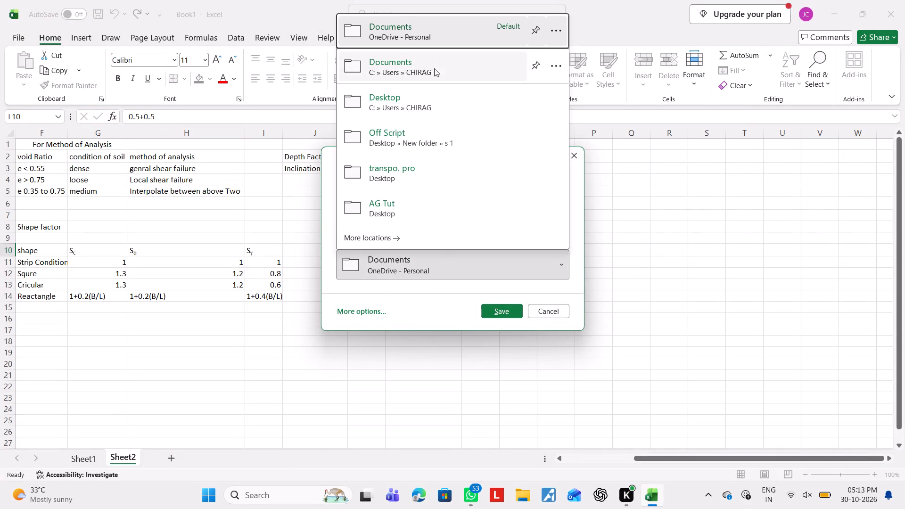
{"action": "scroll", "coordinate": [411, 137], "scroll_direction": "down", "scroll_amount": 5}
{"action": "left_click", "coordinate": [403, 114]}
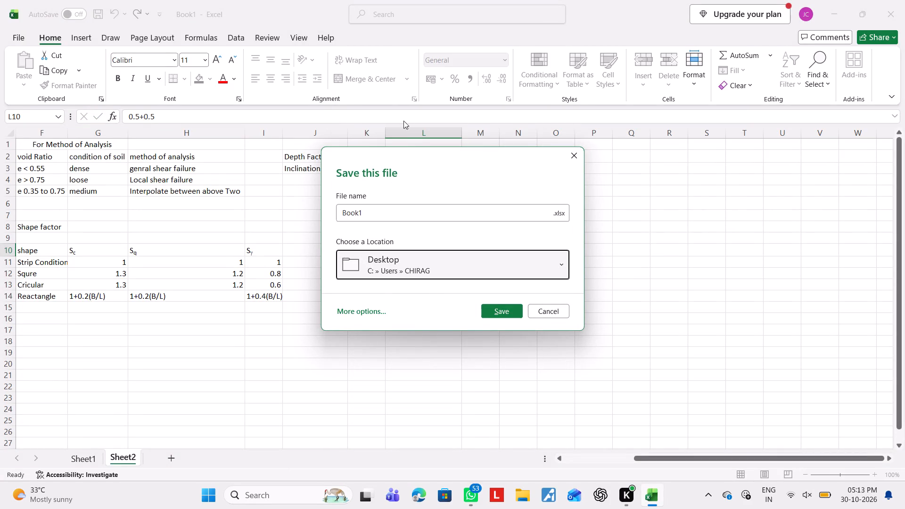
Save the workbook as Book1.xlsx on the Desktop.
{"action": "left_click", "coordinate": [508, 312]}
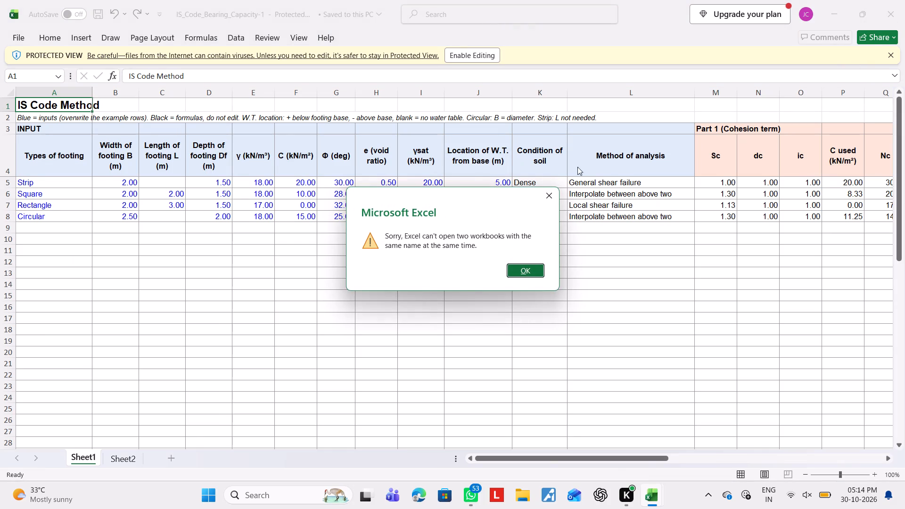
Examine the input columns and the Part 1 to Part 3 factor columns on Sheet1 of IS_Code_Bearing_Capacity-1.
{"action": "left_click", "coordinate": [552, 205]}
{"action": "left_click", "coordinate": [545, 197]}
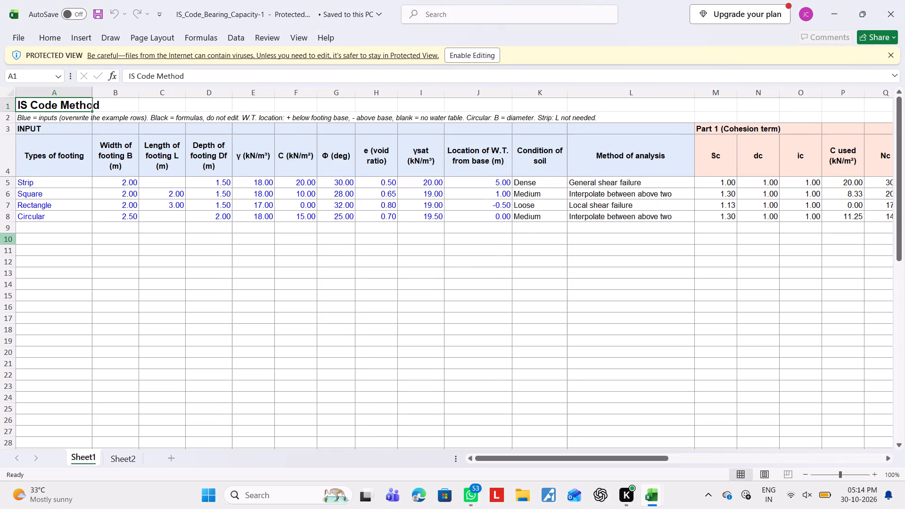
{"action": "left_click", "coordinate": [122, 183]}
{"action": "left_click", "coordinate": [168, 190]}
{"action": "left_click", "coordinate": [174, 205]}
{"action": "left_click", "coordinate": [178, 222]}
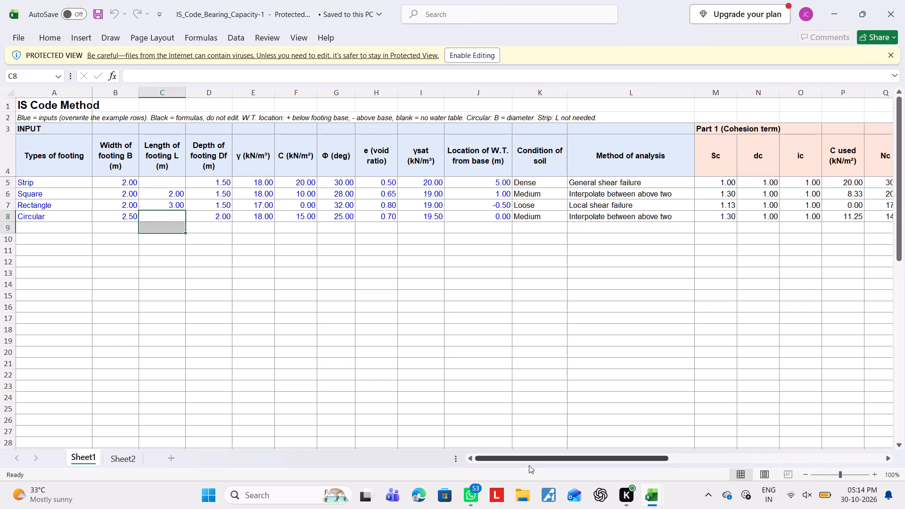
{"action": "left_click_drag", "start_coordinate": [530, 457], "coordinate": [612, 452]}
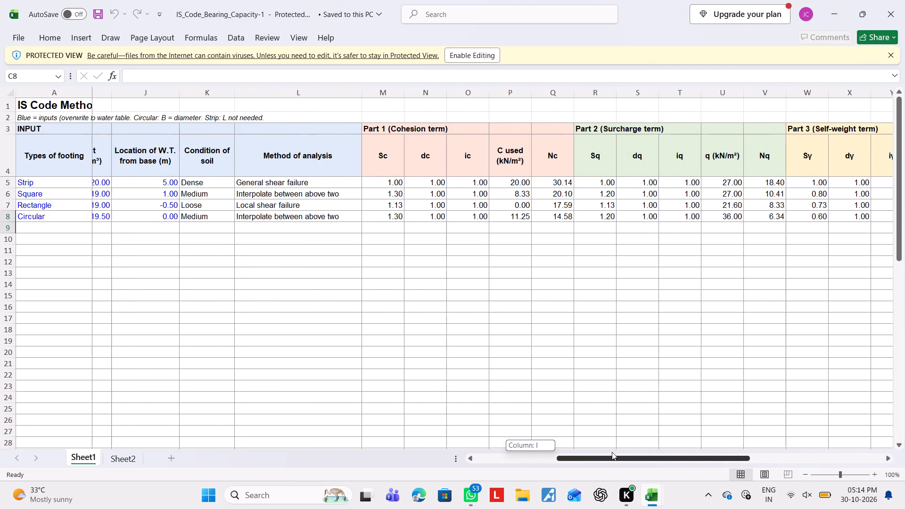
{"action": "left_click_drag", "start_coordinate": [612, 452], "coordinate": [634, 442]}
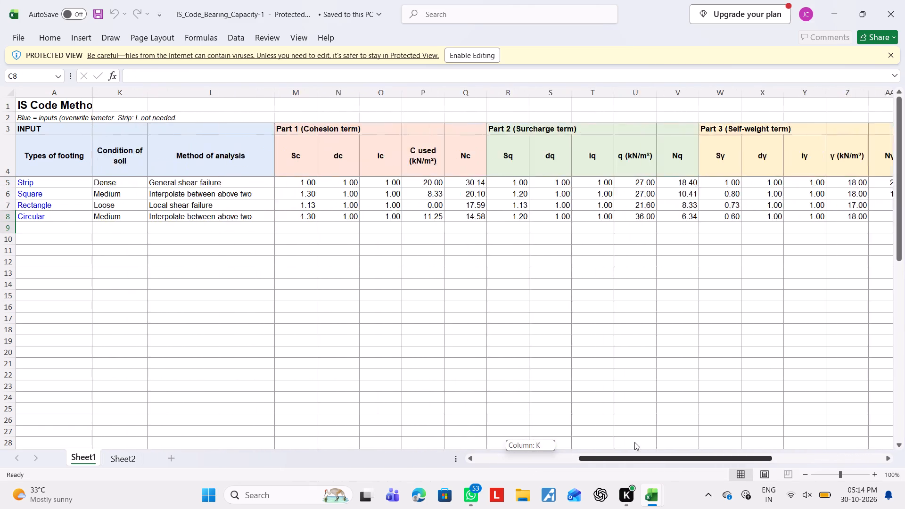
{"action": "left_click_drag", "start_coordinate": [634, 442], "coordinate": [0, 436]}
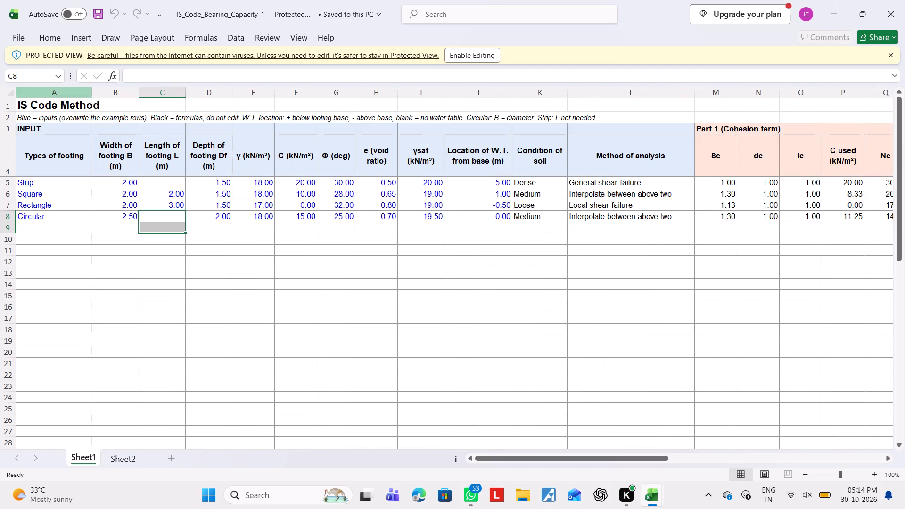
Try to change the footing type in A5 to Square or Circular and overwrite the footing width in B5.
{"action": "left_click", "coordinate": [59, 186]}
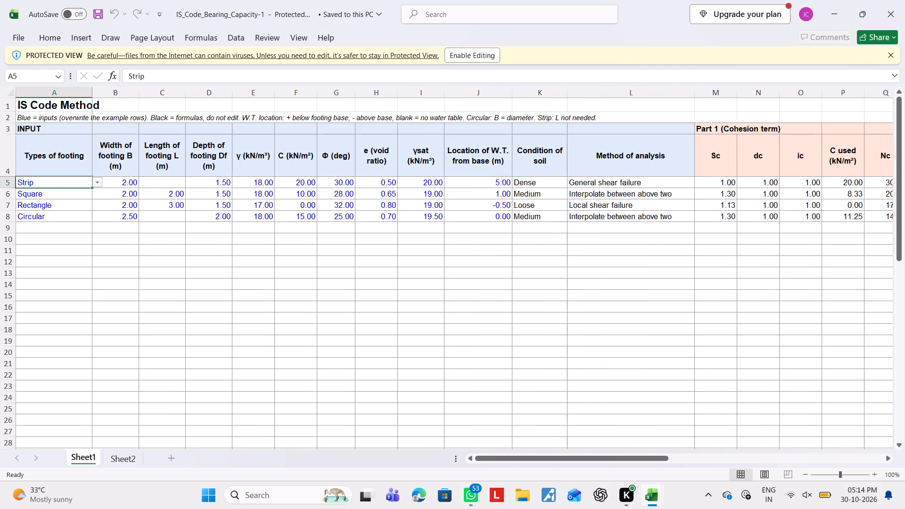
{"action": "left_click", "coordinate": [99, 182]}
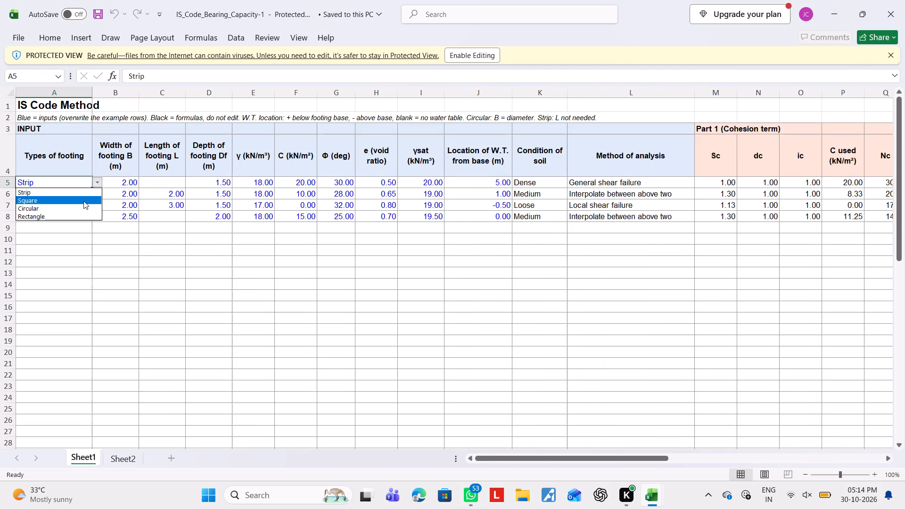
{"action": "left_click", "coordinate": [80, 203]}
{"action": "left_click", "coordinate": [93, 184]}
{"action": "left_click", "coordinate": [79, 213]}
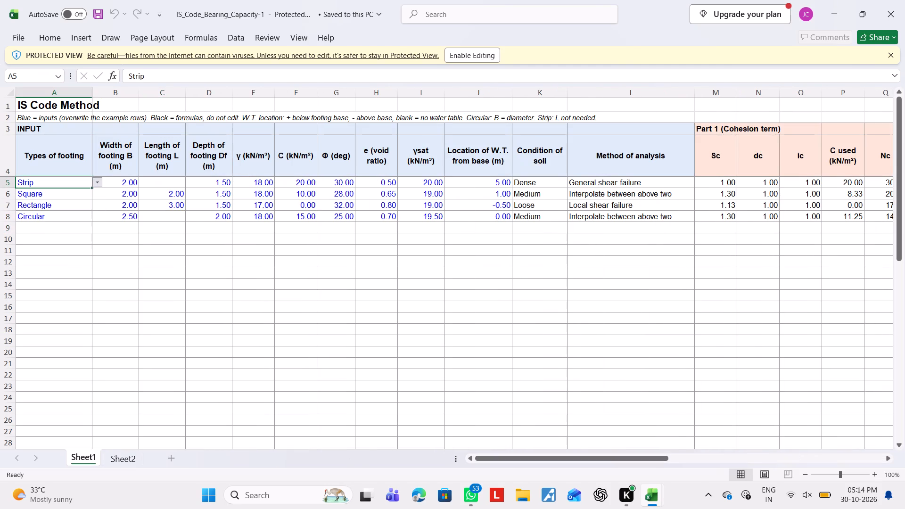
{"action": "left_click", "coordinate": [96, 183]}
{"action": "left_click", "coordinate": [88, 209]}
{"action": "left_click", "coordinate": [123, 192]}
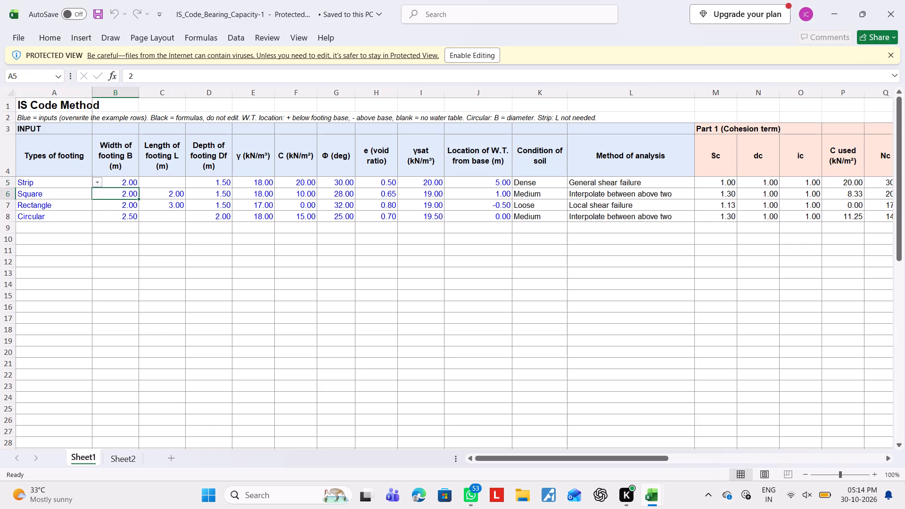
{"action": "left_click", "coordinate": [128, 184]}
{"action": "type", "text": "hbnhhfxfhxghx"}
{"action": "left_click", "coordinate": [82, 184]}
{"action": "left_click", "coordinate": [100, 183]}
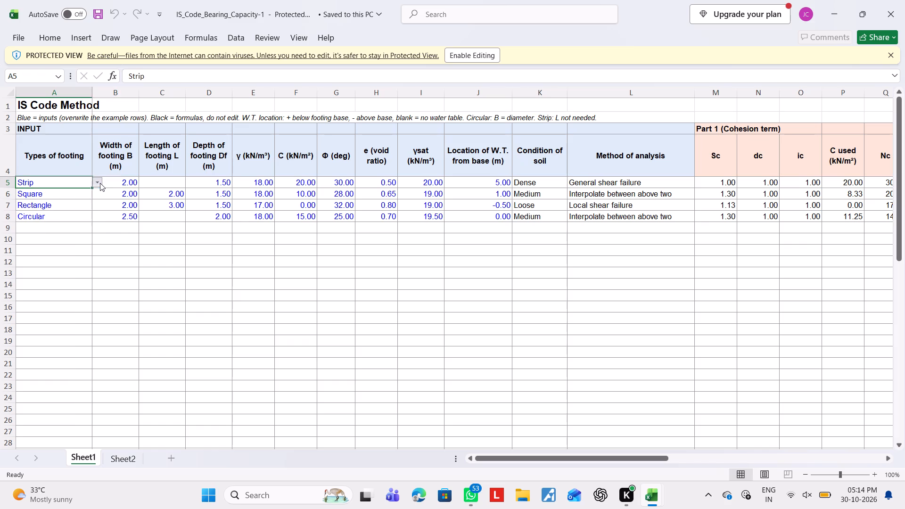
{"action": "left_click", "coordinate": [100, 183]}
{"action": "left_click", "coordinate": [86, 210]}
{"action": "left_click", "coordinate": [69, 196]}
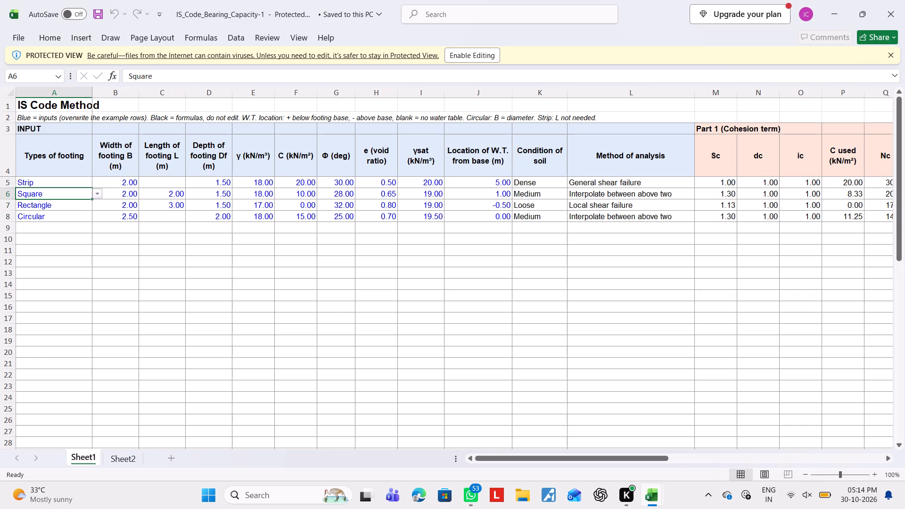
Examine Sheet2's method-of-analysis limits, shape factors, rectangle coefficients, Vesic's formulas and notes in the IS code workbook.
{"action": "left_click", "coordinate": [121, 455]}
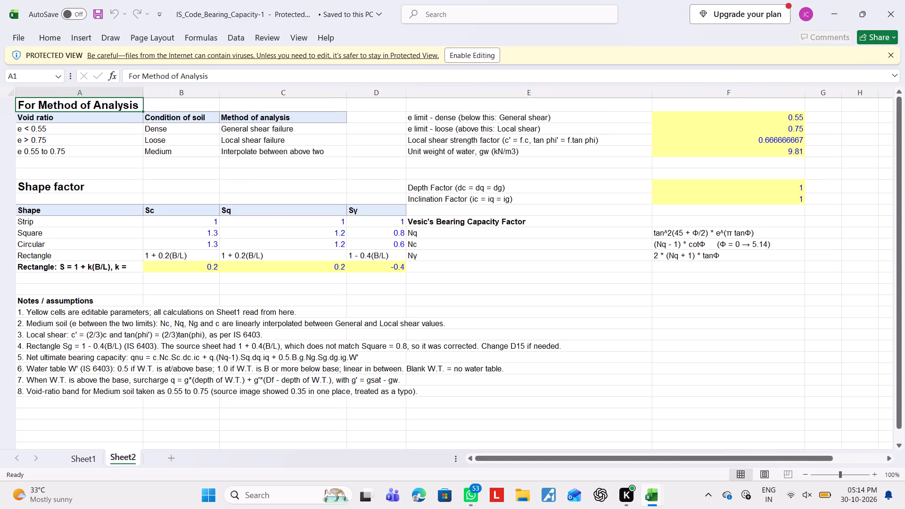
{"action": "left_click", "coordinate": [725, 127]}
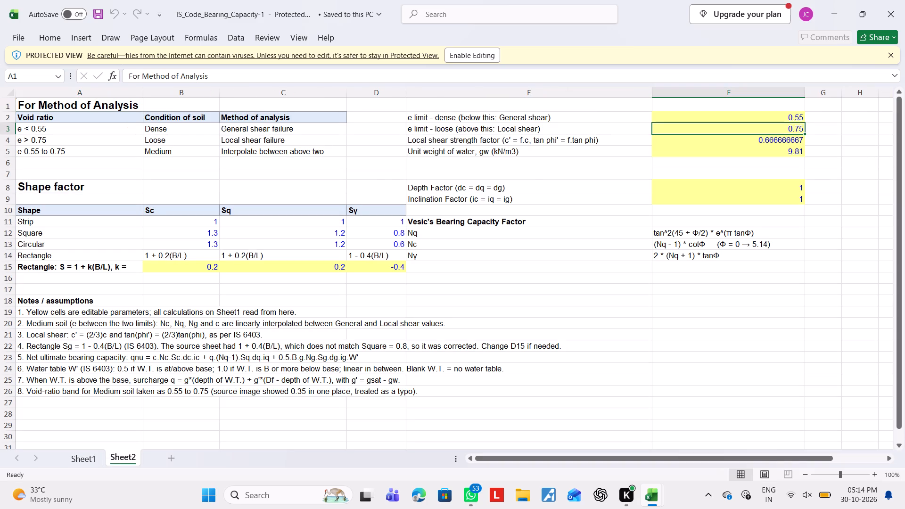
{"action": "left_click", "coordinate": [733, 129]}
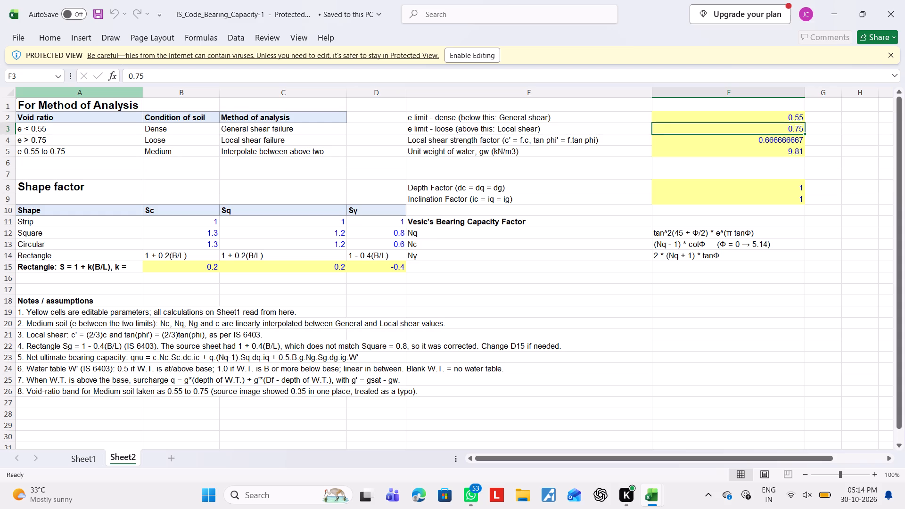
{"action": "left_click", "coordinate": [331, 348]}
{"action": "left_click", "coordinate": [150, 333]}
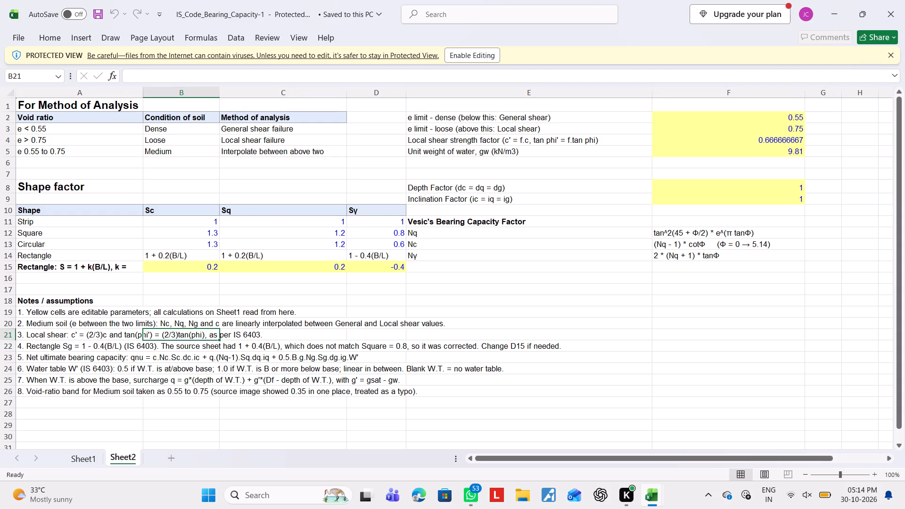
{"action": "left_click", "coordinate": [198, 273]}
{"action": "left_click", "coordinate": [255, 271]}
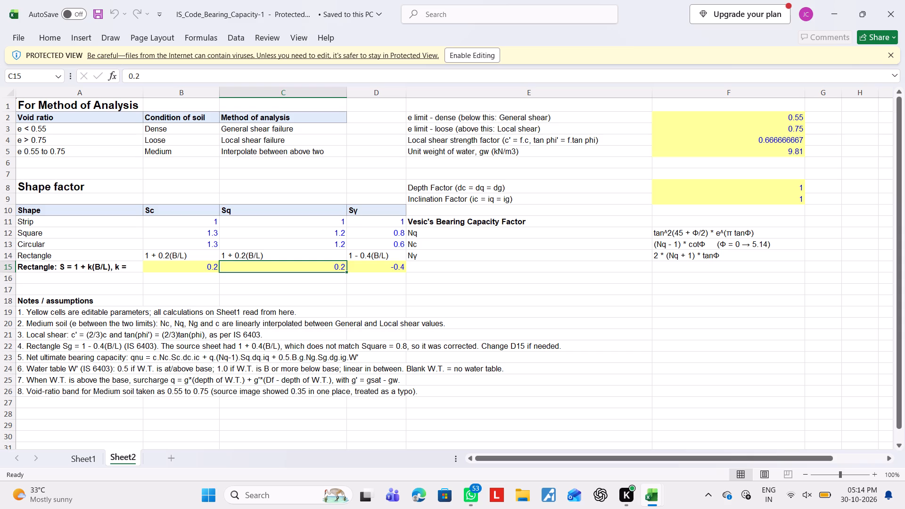
{"action": "left_click", "coordinate": [398, 275]}
{"action": "left_click", "coordinate": [396, 272]}
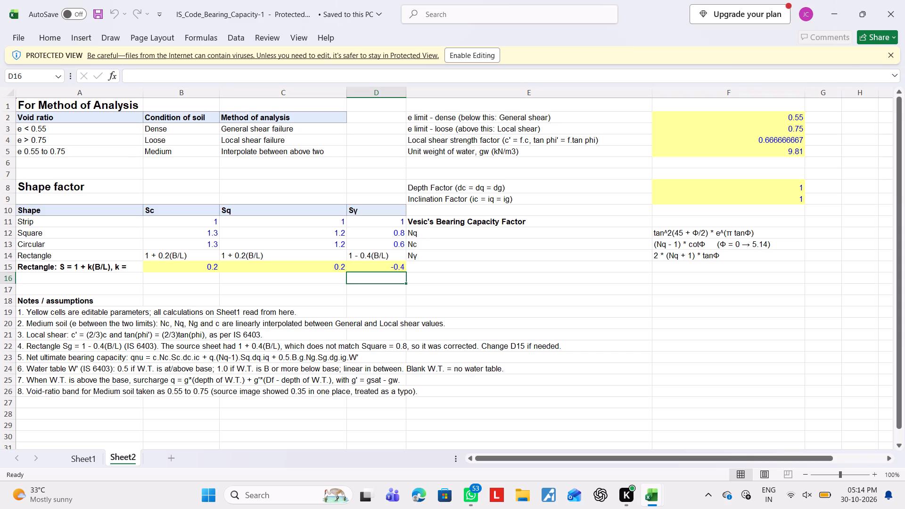
{"action": "left_click", "coordinate": [776, 128]}
{"action": "left_click", "coordinate": [775, 146]}
{"action": "left_click", "coordinate": [772, 136]}
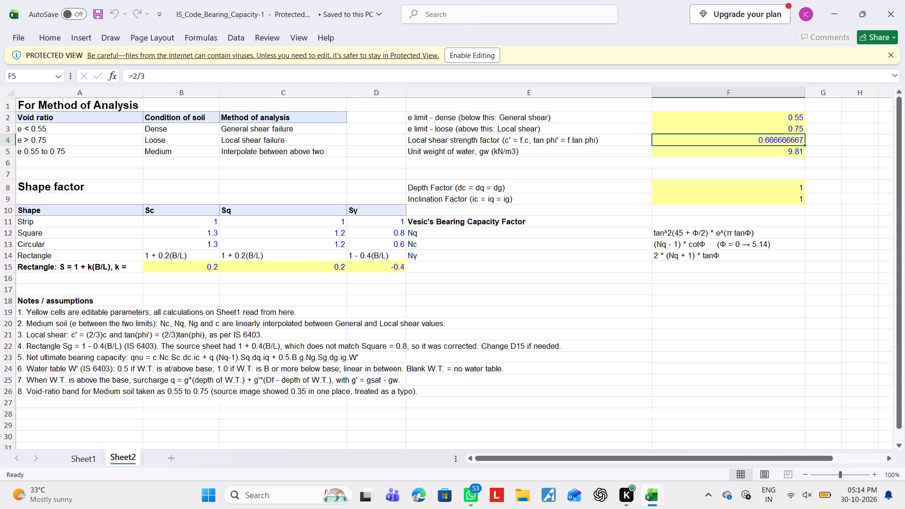
{"action": "left_click", "coordinate": [748, 247]}
{"action": "left_click", "coordinate": [714, 224]}
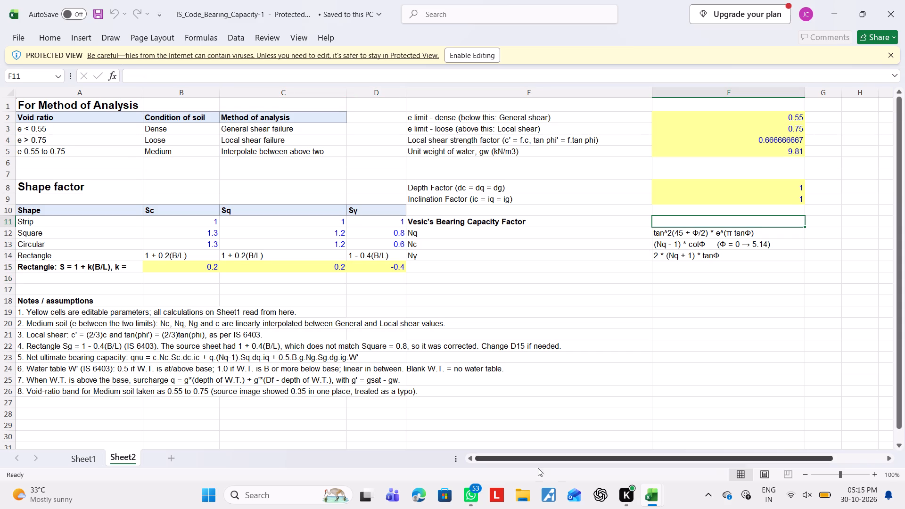
Return to Book1 and extend the w' expression in L10 to 0.5+0.5(depth of footing).
{"action": "left_click", "coordinate": [647, 492]}
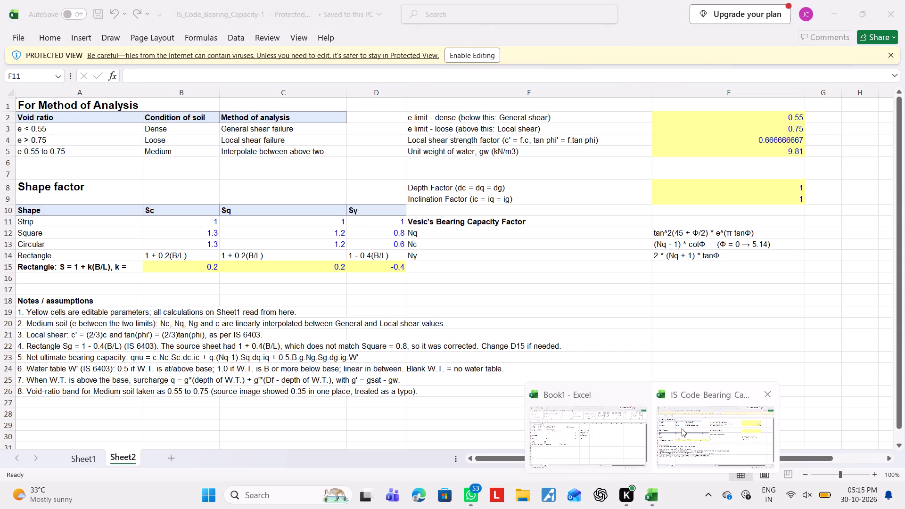
{"action": "left_click", "coordinate": [608, 437]}
{"action": "double_click", "coordinate": [431, 247]}
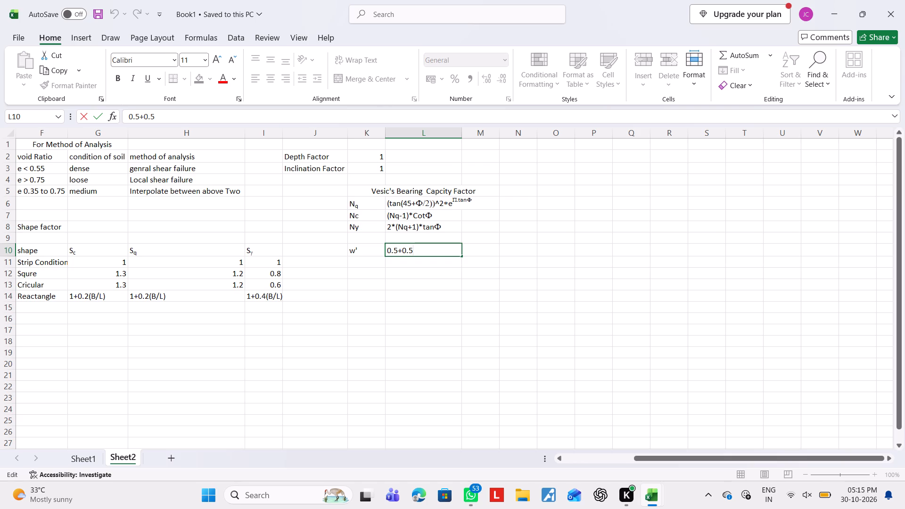
{"action": "type", "text": "()"}
{"action": "key", "text": "Left"}
{"action": "type", "text": "deptt"}
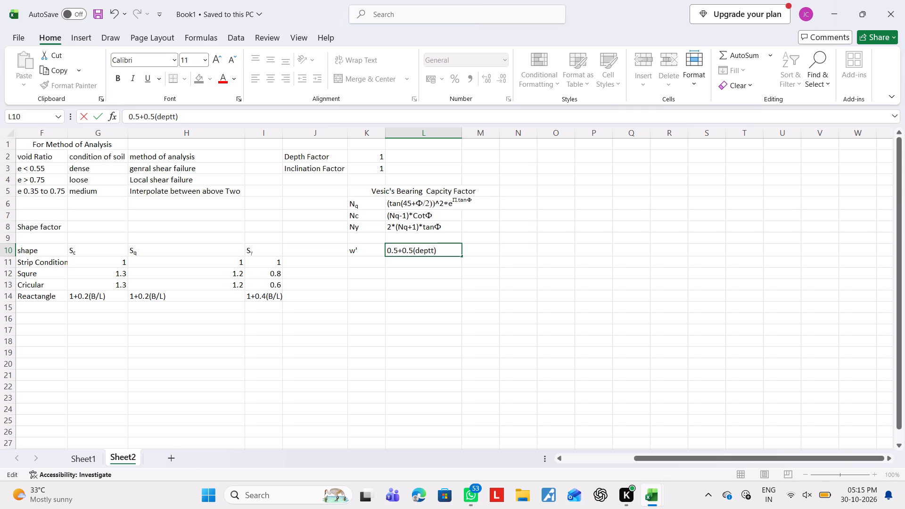
{"action": "key", "text": "BackSpace"}
{"action": "type", "text": "h of"}
{"action": "key", "text": "space"}
{"action": "type", "text": "foothi"}
{"action": "key", "text": "BackSpace"}
{"action": "key", "text": "BackSpace"}
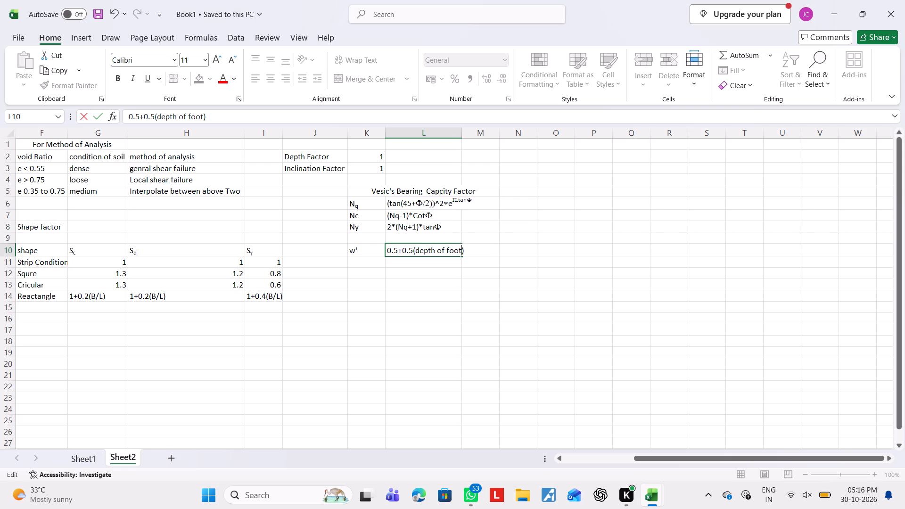
{"action": "type", "text": "ing"}
{"action": "key", "text": "space"}
{"action": "key", "text": "BackSpace"}
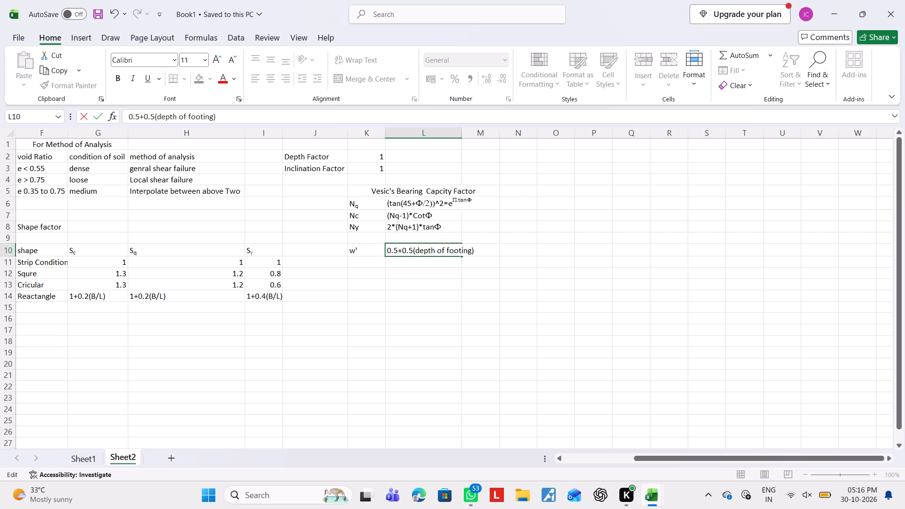
Replace the footing wording in L10 so the w' expression reads 0.5+0.5(depth of warter table).
{"action": "key", "text": "BackSpace"}
{"action": "key", "text": "BackSpace"}
{"action": "key", "text": "BackSpace"}
{"action": "key", "text": "BackSpace"}
{"action": "key", "text": "BackSpace"}
{"action": "key", "text": "BackSpace"}
{"action": "key", "text": "BackSpace"}
{"action": "key", "text": "BackSpace"}
{"action": "key", "text": "BackSpace"}
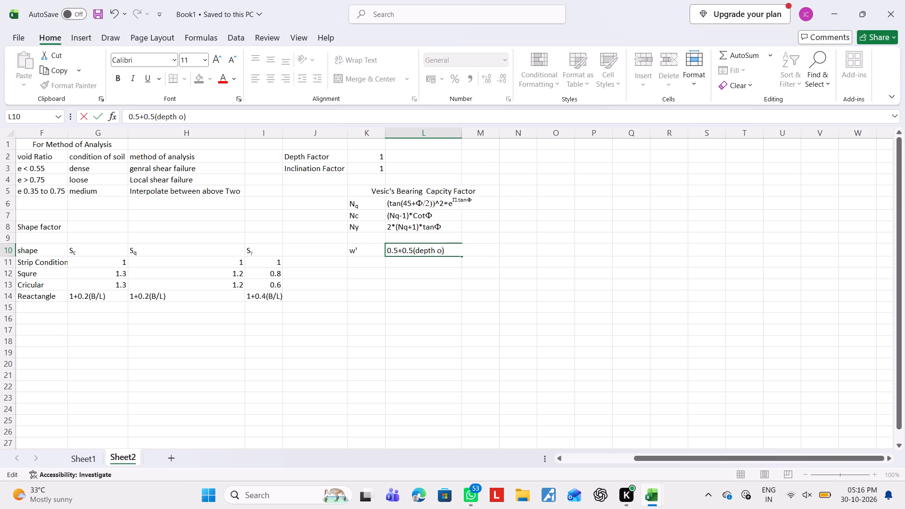
{"action": "key", "text": "g"}
{"action": "key", "text": "BackSpace"}
{"action": "key", "text": "g"}
{"action": "key", "text": "BackSpace"}
{"action": "type", "text": "f"}
{"action": "key", "text": "space"}
{"action": "type", "text": "warter table"}
{"action": "key", "text": "space"}
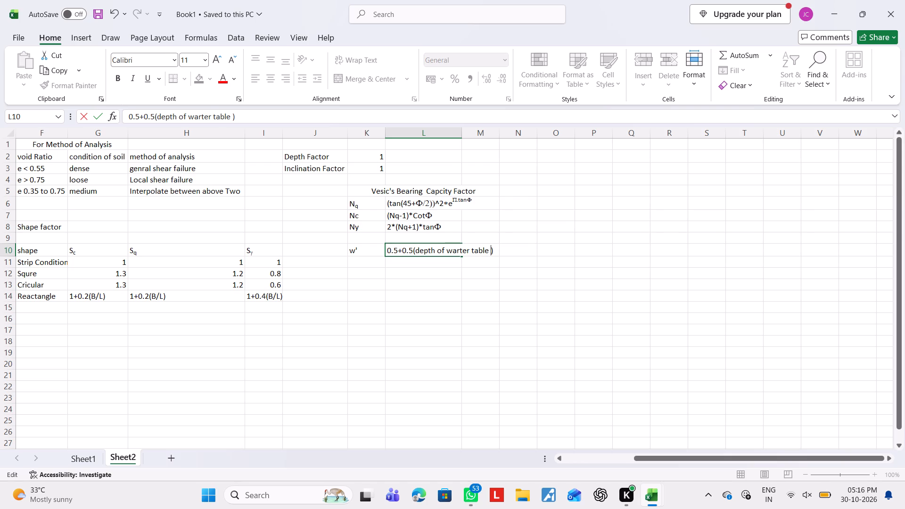
{"action": "key", "text": "Right"}
{"action": "key", "text": "Left"}
{"action": "key", "text": "BackSpace"}
{"action": "key", "text": "Right"}
Enclose the 0.5(depth of warter table) term in L10 in an outer pair of parentheses.
{"action": "key", "text": "Left"}
{"action": "key", "text": "Left"}
{"action": "key", "text": "Left"}
{"action": "key", "text": "Left"}
{"action": "key", "text": "Left"}
{"action": "key", "text": "Left"}
{"action": "key", "text": "Left"}
{"action": "key", "text": "Left"}
{"action": "key", "text": "Left"}
{"action": "key", "text": "Left"}
{"action": "key", "text": "Left"}
{"action": "key", "text": "Left"}
{"action": "key", "text": "Left"}
{"action": "key", "text": "Left"}
{"action": "key", "text": "Left"}
{"action": "key", "text": "Left"}
{"action": "key", "text": "Left"}
{"action": "key", "text": "Left"}
{"action": "key", "text": "Left"}
{"action": "key", "text": "Left"}
{"action": "key", "text": "Left"}
{"action": "key", "text": "Left"}
{"action": "key", "text": "Left"}
{"action": "key", "text": "Right"}
{"action": "key", "text": "Right"}
{"action": "key", "text": "Right"}
{"action": "key", "text": "Right"}
{"action": "key", "text": "Right"}
{"action": "key", "text": "Right"}
{"action": "key", "text": "Right"}
{"action": "key", "text": "Right"}
{"action": "key", "text": "Right"}
{"action": "key", "text": "Right"}
{"action": "key", "text": "Right"}
{"action": "key", "text": "Right"}
{"action": "key", "text": "Right"}
{"action": "key", "text": "Right"}
{"action": "key", "text": "Right"}
{"action": "key", "text": "Right"}
{"action": "key", "text": "Right"}
{"action": "key", "text": "Right"}
{"action": "key", "text": "Right"}
{"action": "key", "text": "Right"}
{"action": "key", "text": "Right"}
{"action": "key", "text": "Right"}
{"action": "key", "text": "Right"}
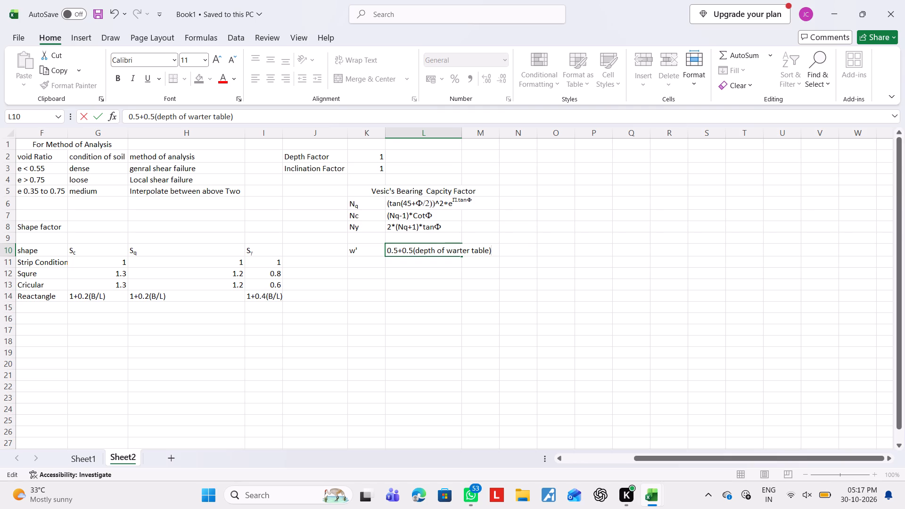
{"action": "key", "text": "shift+parenright"}
{"action": "key", "text": "Left"}
{"action": "key", "text": "Left"}
{"action": "key", "text": "Left"}
{"action": "key", "text": "Left"}
{"action": "key", "text": "Left"}
{"action": "key", "text": "Left"}
{"action": "key", "text": "Left"}
{"action": "key", "text": "Left"}
{"action": "key", "text": "Left"}
{"action": "key", "text": "Left"}
{"action": "key", "text": "Left"}
{"action": "key", "text": "Left"}
{"action": "key", "text": "Left"}
{"action": "key", "text": "Left"}
{"action": "key", "text": "Left"}
{"action": "key", "text": "Left"}
{"action": "key", "text": "Left"}
{"action": "key", "text": "Left"}
{"action": "key", "text": "Left"}
{"action": "key", "text": "Left"}
{"action": "key", "text": "Left"}
{"action": "key", "text": "Left"}
{"action": "key", "text": "Left"}
{"action": "key", "text": "shift+parenleft"}
Append /2 to the end of the w' expression in L10, giving 0.5+(0.5(depth of warter table))/2.
{"action": "key", "text": "Right"}
{"action": "key", "text": "Right"}
{"action": "key", "text": "Right"}
{"action": "key", "text": "Right"}
{"action": "key", "text": "Right"}
{"action": "key", "text": "Right"}
{"action": "key", "text": "Right"}
{"action": "key", "text": "Right"}
{"action": "key", "text": "Right"}
{"action": "key", "text": "Right"}
{"action": "key", "text": "Right"}
{"action": "key", "text": "Right"}
{"action": "key", "text": "Right"}
{"action": "key", "text": "Right"}
{"action": "key", "text": "Right"}
{"action": "key", "text": "Right"}
{"action": "key", "text": "Right"}
{"action": "key", "text": "Right"}
{"action": "key", "text": "Right"}
{"action": "key", "text": "Right"}
{"action": "key", "text": "Right"}
{"action": "key", "text": "Right"}
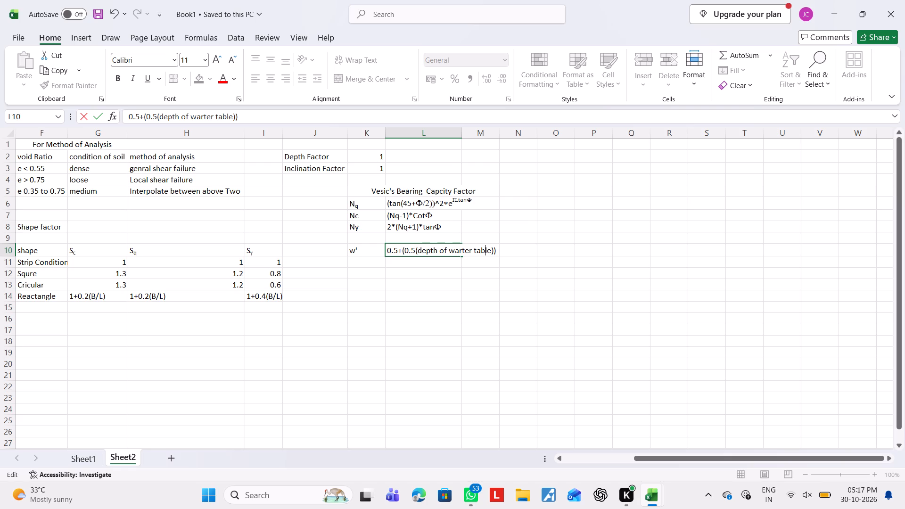
{"action": "key", "text": "Right"}
{"action": "key", "text": "Right"}
{"action": "key", "text": "Right"}
{"action": "key", "text": "Right"}
{"action": "type", "text": "/2"}
Autofit column L to the width of its contents and deselect the column.
{"action": "double_click", "coordinate": [461, 132]}
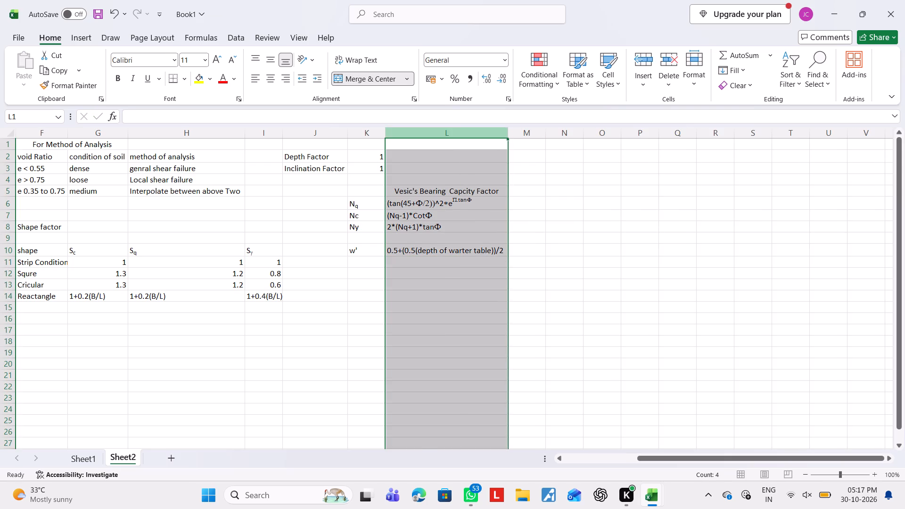
{"action": "left_click", "coordinate": [553, 336]}
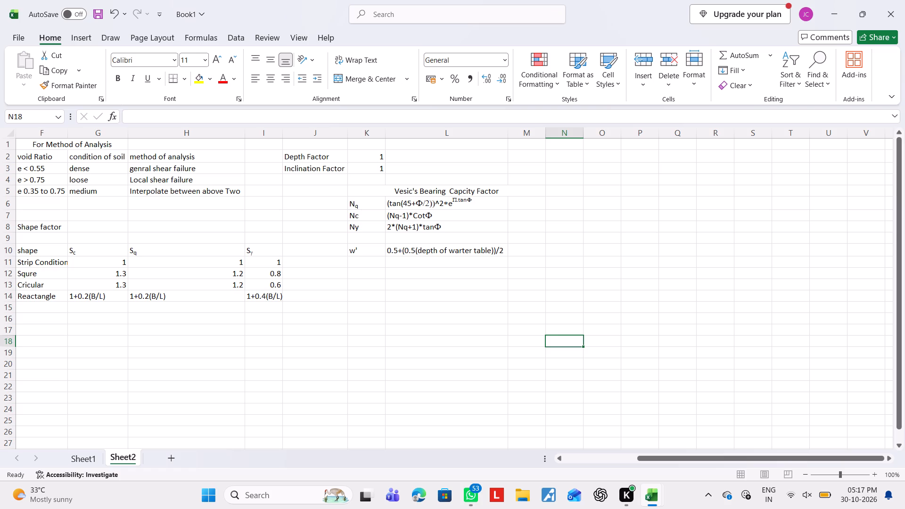
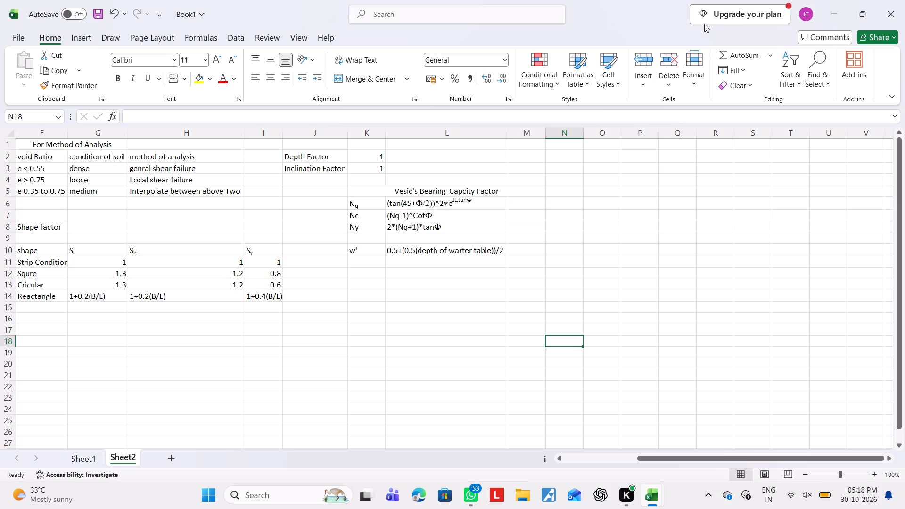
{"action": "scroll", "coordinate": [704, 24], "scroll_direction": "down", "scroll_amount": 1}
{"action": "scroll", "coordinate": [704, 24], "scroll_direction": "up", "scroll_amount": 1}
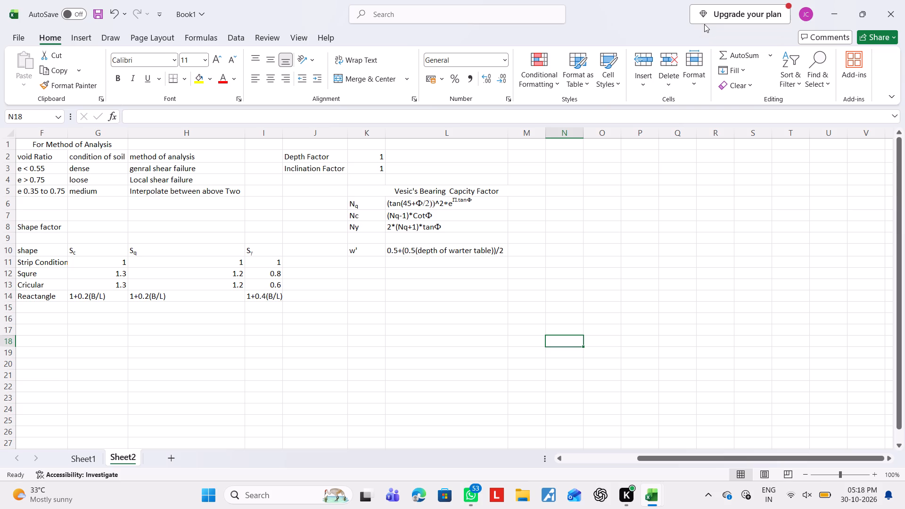
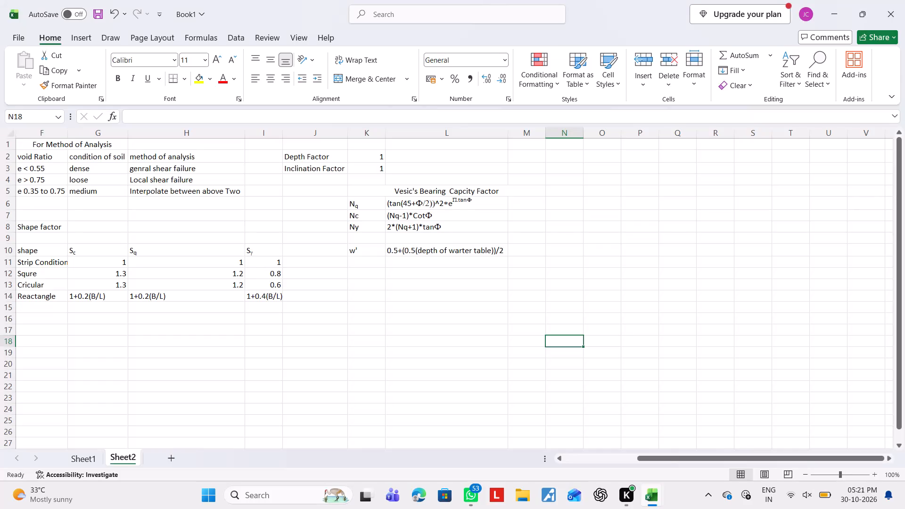
Switch to the IS_Code_Bearing_Capacity-1 workbook to consult the reference factors and notes on its Sheet2.
{"action": "left_click", "coordinate": [646, 498]}
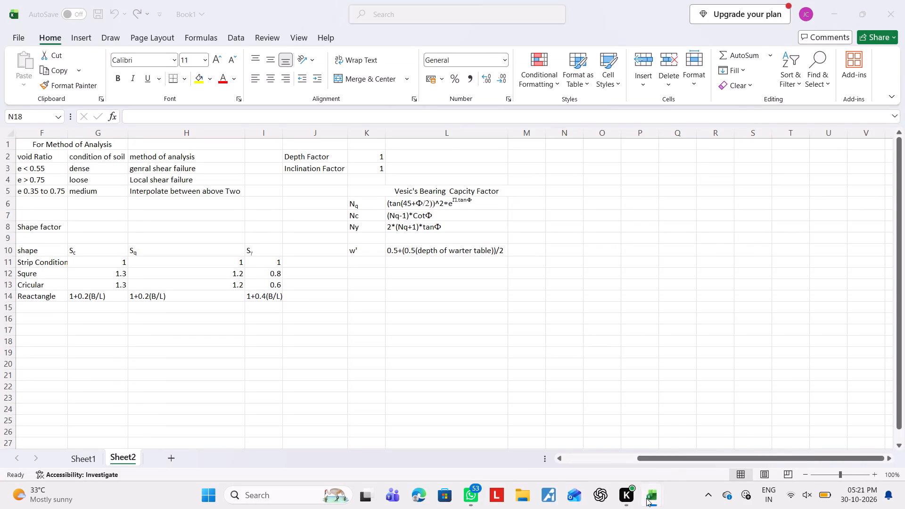
{"action": "left_click", "coordinate": [710, 420]}
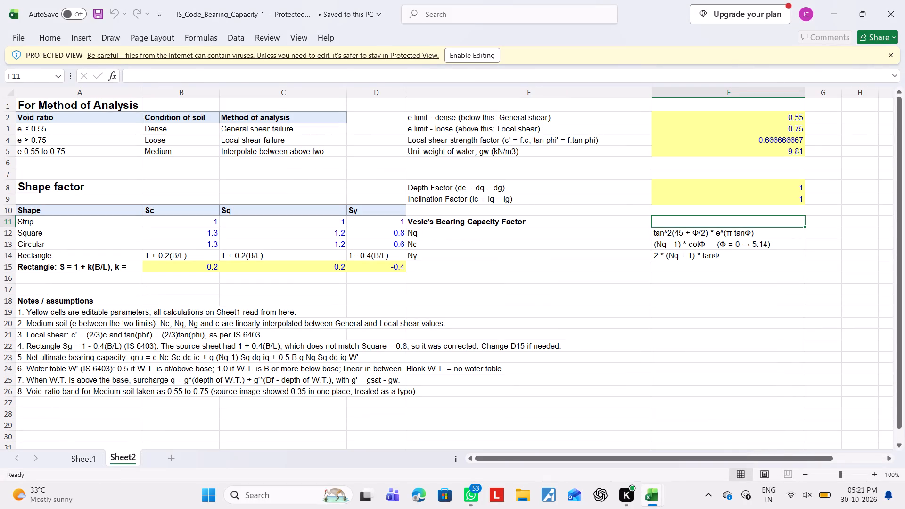
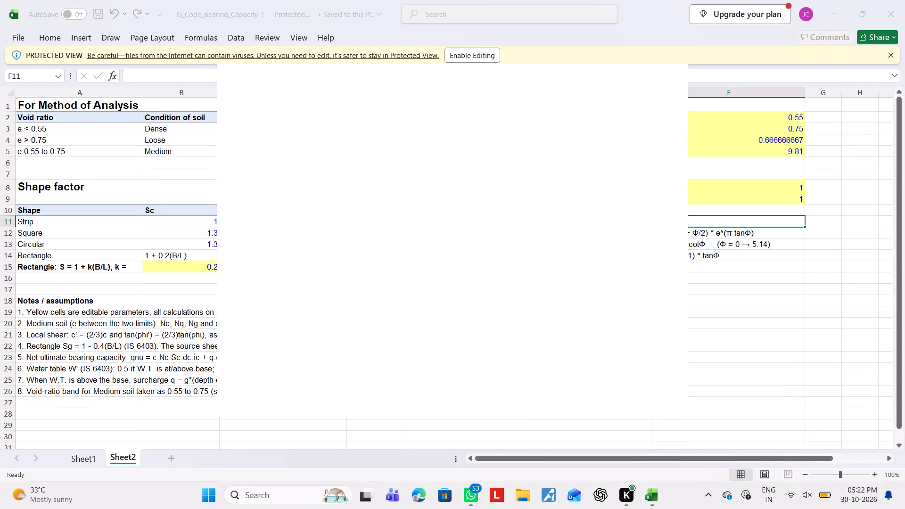
Check the void ratio limits and local shear strength factor on the IS code workbook's Sheet2, and switch to its Sheet1.
{"action": "left_click", "coordinate": [122, 213]}
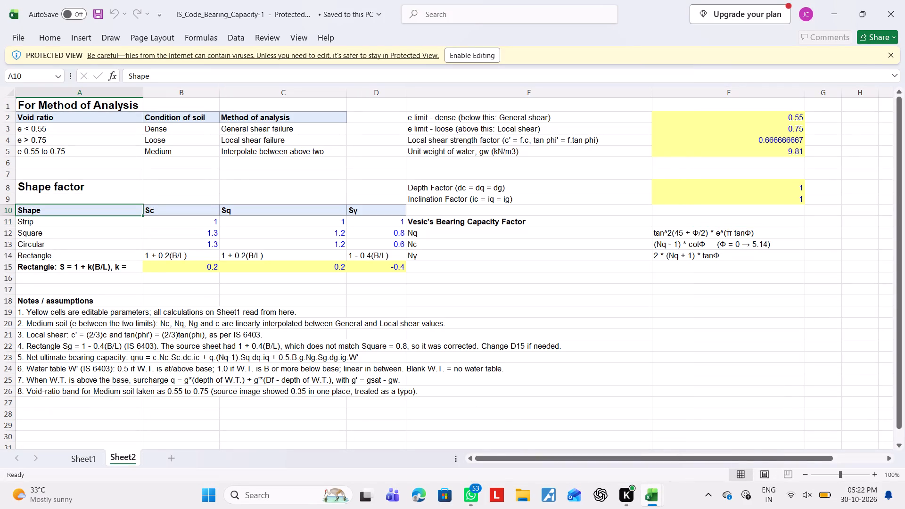
{"action": "left_click", "coordinate": [519, 140]}
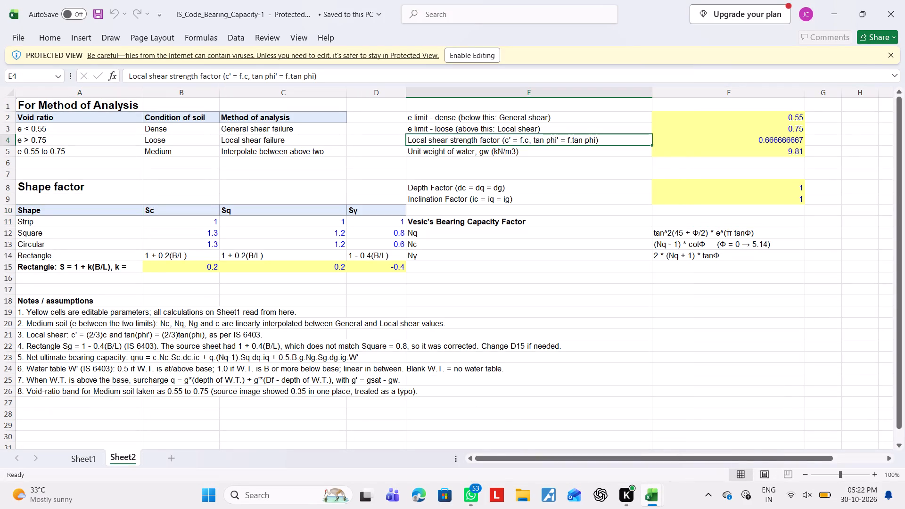
{"action": "left_click", "coordinate": [709, 124]}
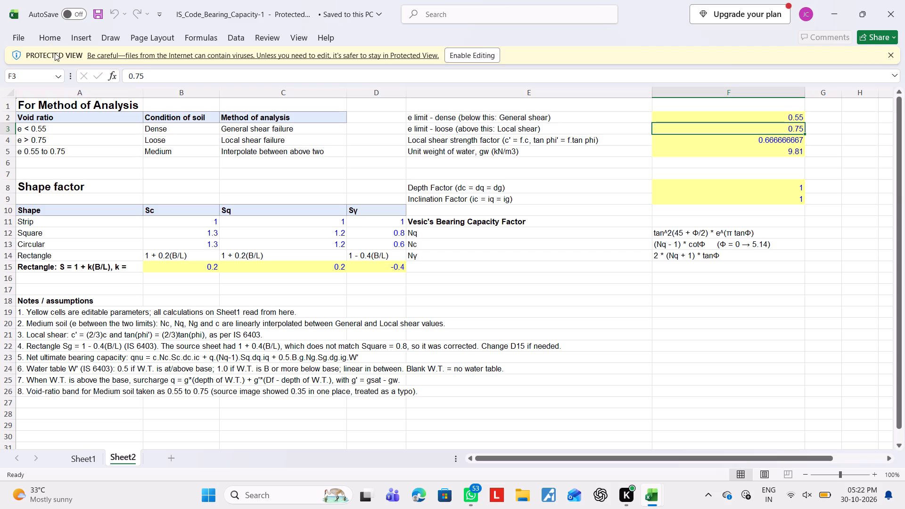
{"action": "left_click", "coordinate": [81, 463]}
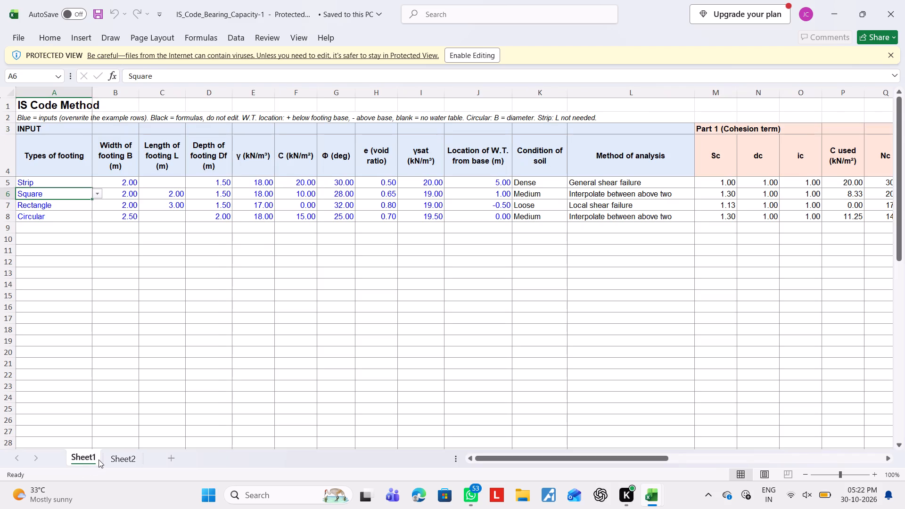
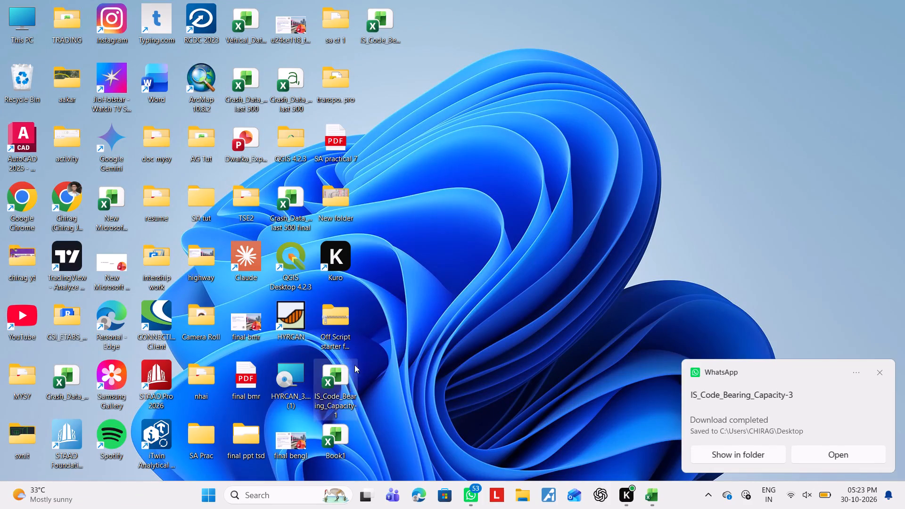
Open the downloaded IS_Code_Bearing_Capacity-3 workbook from the desktop in Excel.
{"action": "double_click", "coordinate": [380, 28]}
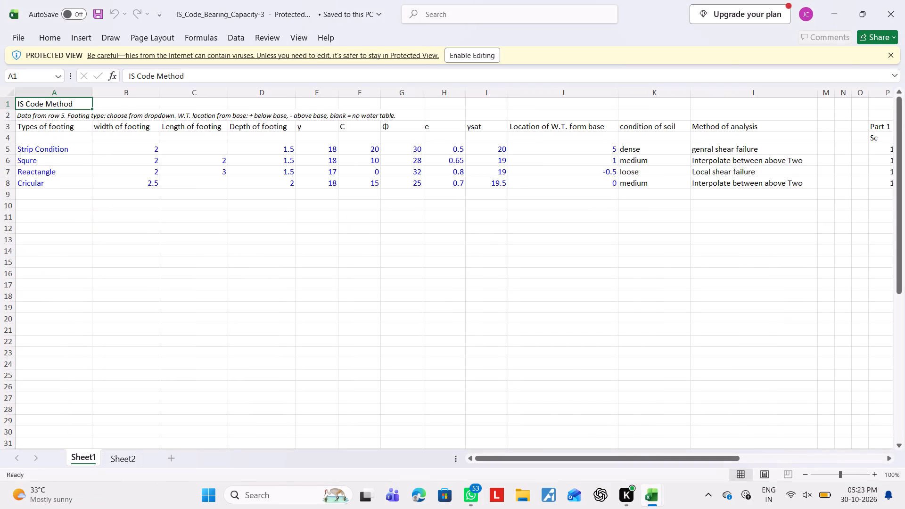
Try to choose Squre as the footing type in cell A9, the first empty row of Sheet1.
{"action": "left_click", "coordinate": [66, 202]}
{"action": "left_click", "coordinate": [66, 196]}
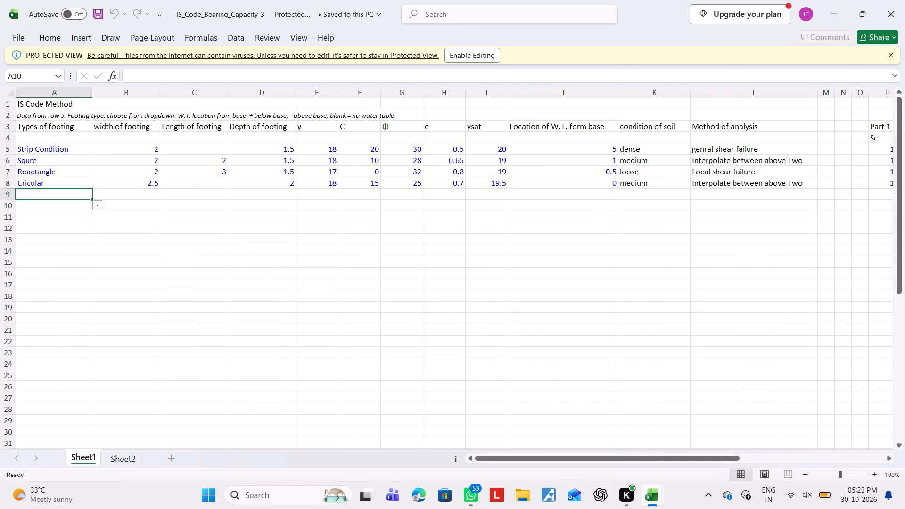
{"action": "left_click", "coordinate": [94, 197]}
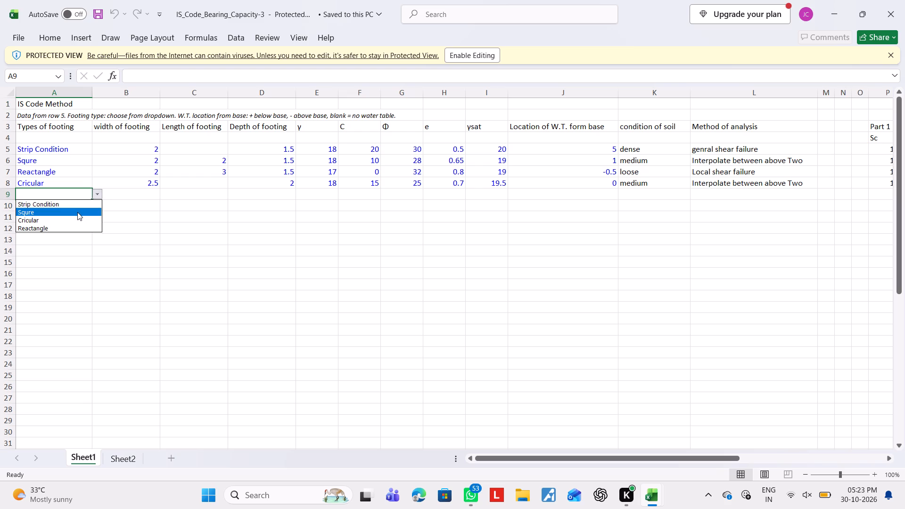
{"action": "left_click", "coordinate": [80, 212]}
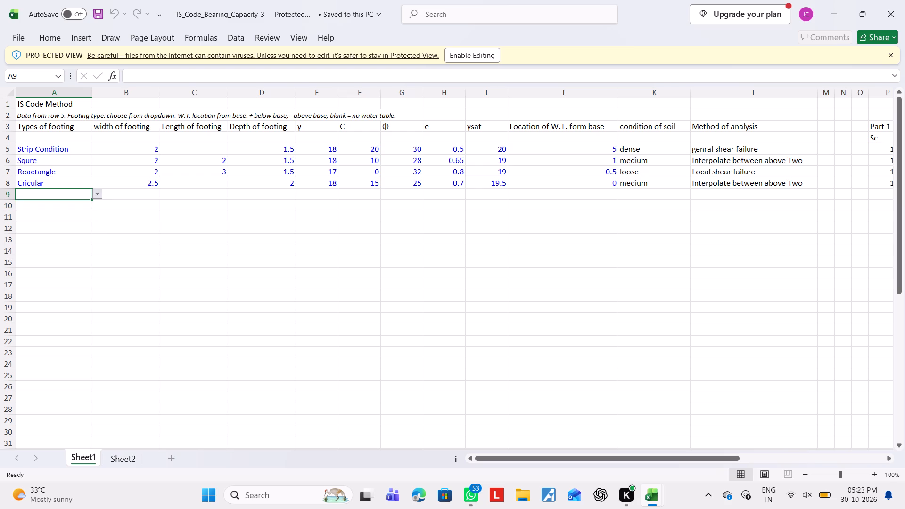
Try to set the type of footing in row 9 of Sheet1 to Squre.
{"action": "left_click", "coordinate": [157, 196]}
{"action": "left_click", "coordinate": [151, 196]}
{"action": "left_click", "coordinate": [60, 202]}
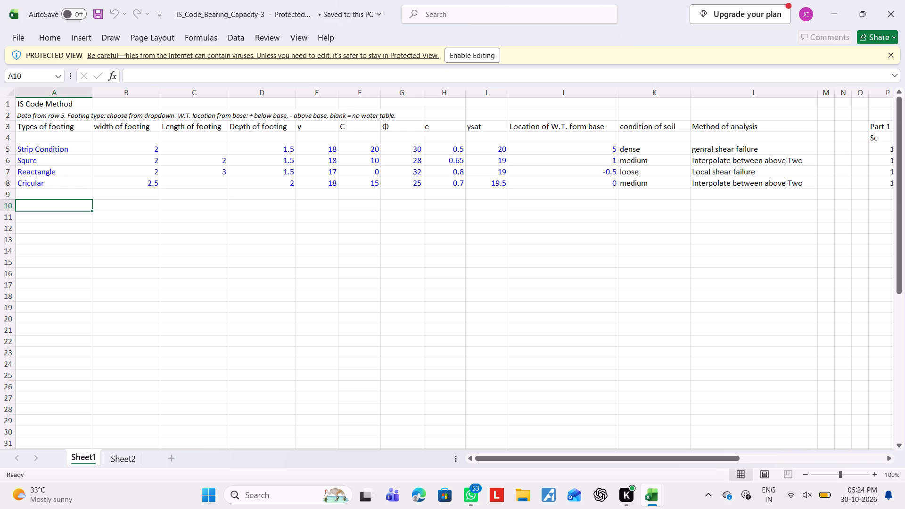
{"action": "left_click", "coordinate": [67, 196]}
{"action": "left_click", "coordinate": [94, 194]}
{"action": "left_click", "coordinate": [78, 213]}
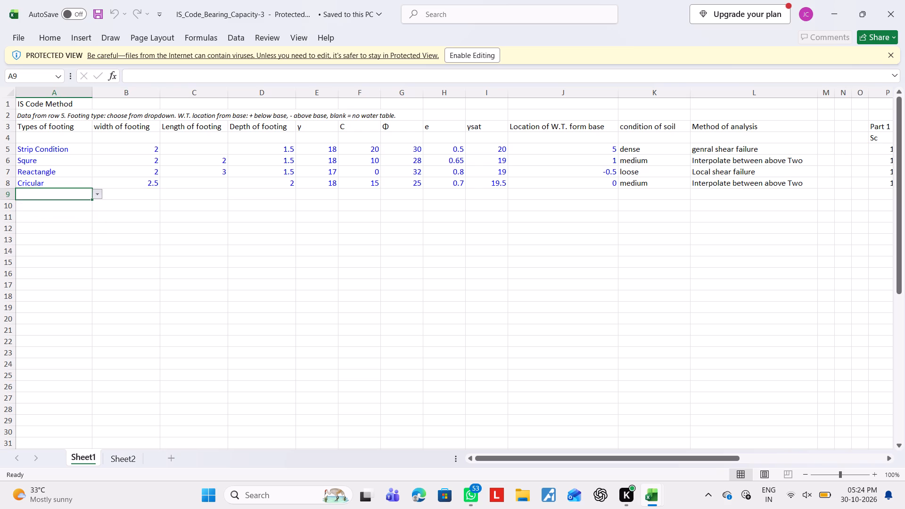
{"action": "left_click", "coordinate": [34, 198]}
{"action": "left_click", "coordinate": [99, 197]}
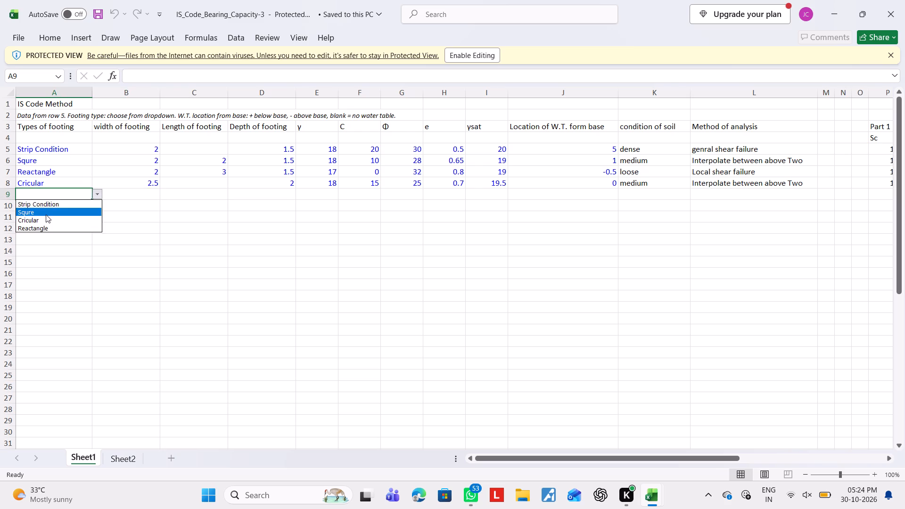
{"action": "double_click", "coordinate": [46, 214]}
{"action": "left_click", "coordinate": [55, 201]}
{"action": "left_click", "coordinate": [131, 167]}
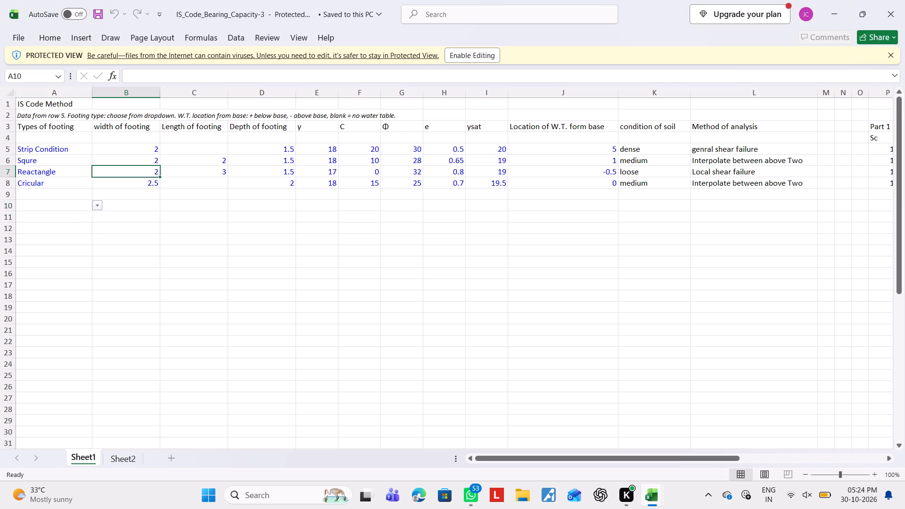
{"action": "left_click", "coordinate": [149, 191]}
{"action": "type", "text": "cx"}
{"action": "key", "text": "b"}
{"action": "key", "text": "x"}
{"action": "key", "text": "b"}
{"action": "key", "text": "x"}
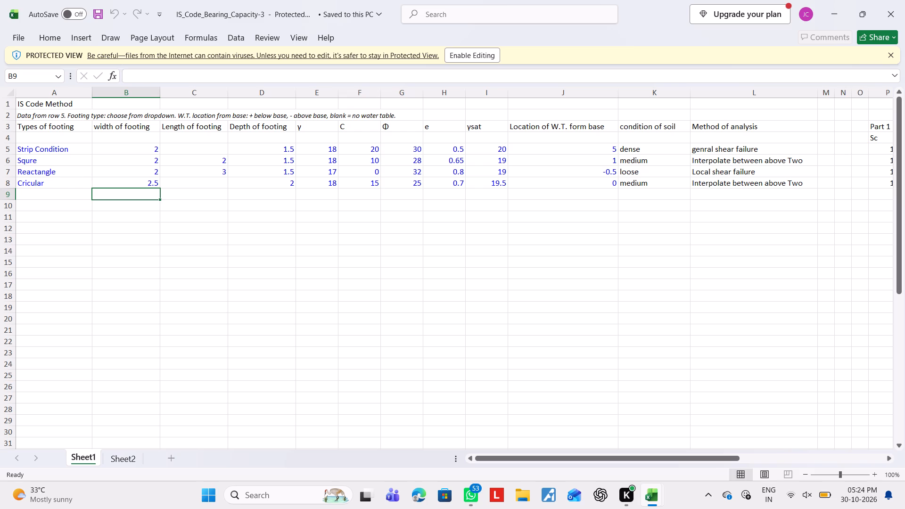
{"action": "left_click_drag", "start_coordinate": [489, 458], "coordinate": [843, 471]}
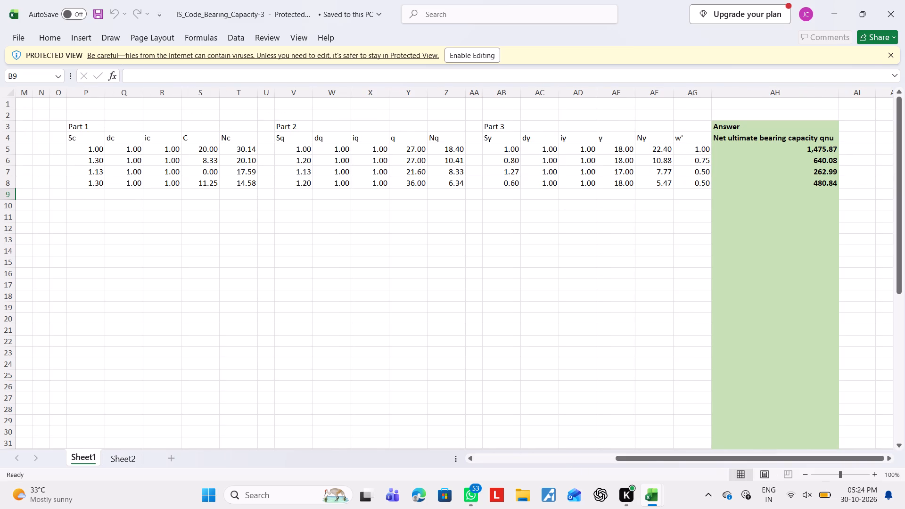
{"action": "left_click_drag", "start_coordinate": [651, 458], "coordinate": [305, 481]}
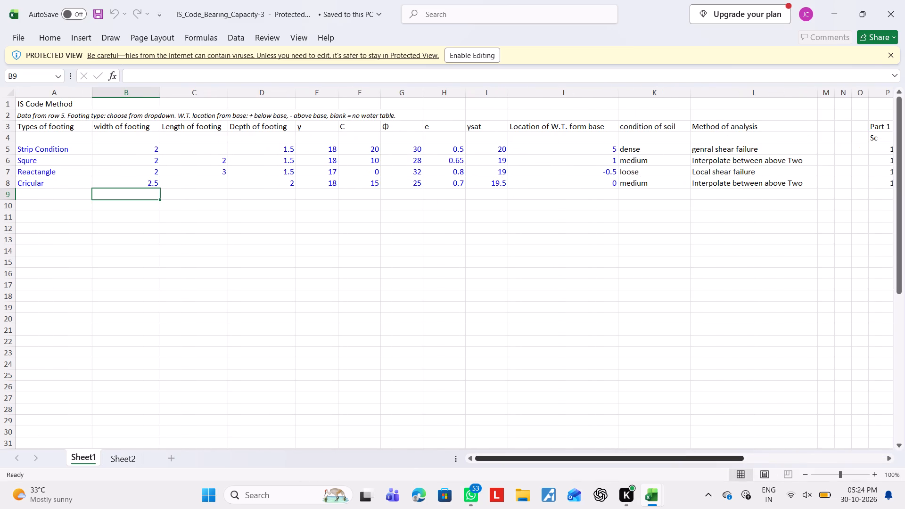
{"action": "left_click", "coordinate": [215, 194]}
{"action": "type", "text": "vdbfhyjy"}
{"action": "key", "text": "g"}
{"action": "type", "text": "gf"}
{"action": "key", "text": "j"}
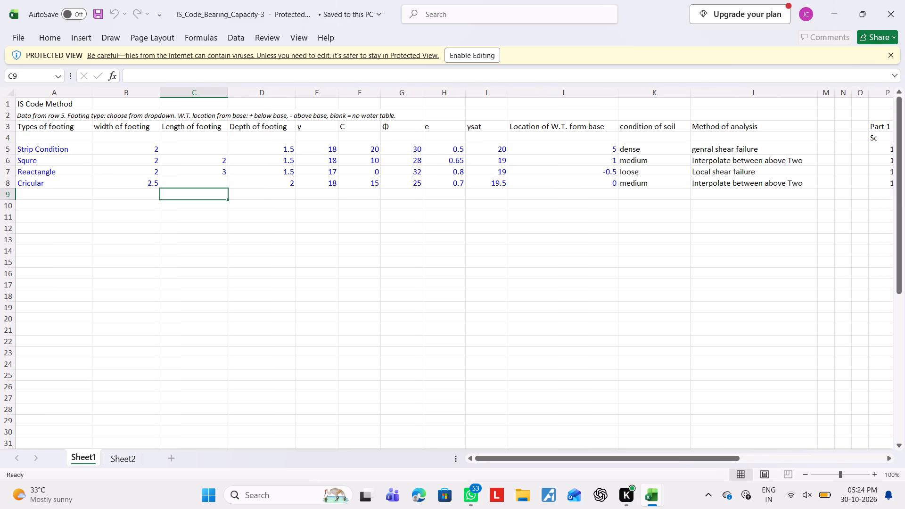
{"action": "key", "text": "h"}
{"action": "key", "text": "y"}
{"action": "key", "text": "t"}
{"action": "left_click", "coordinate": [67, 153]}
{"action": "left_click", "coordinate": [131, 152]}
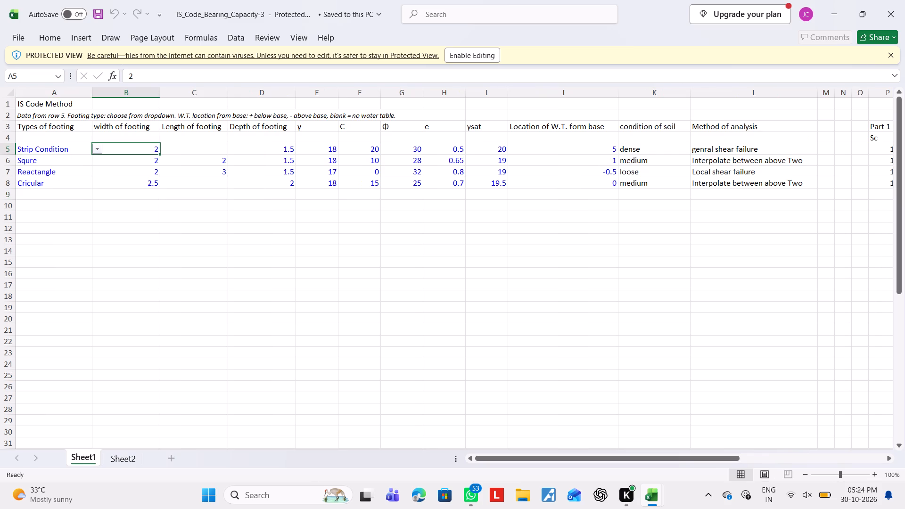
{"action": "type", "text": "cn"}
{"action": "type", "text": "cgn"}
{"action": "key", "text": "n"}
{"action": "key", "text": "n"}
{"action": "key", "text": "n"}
On Sheet2, enable editing of the workbook and change the divisor in the w' formula text in L10 to B.
{"action": "left_click", "coordinate": [117, 454]}
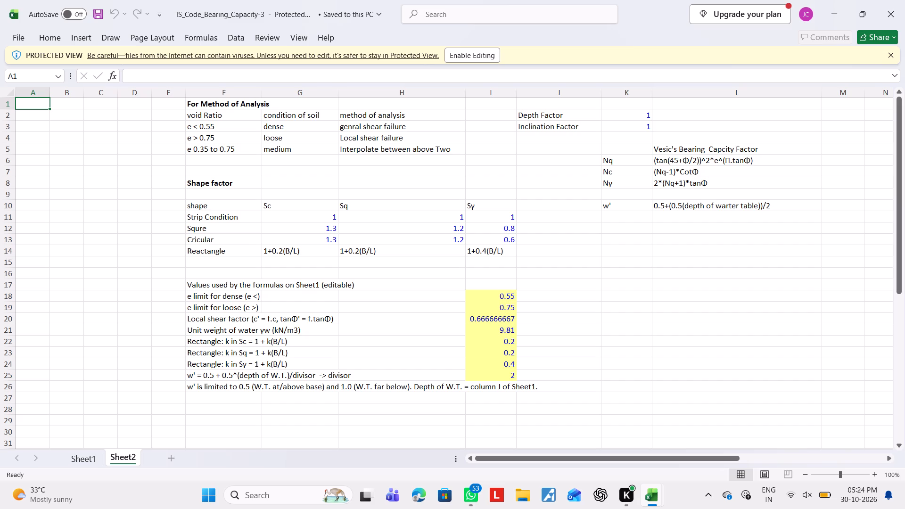
{"action": "scroll", "coordinate": [206, 278], "scroll_direction": "up", "scroll_amount": 5}
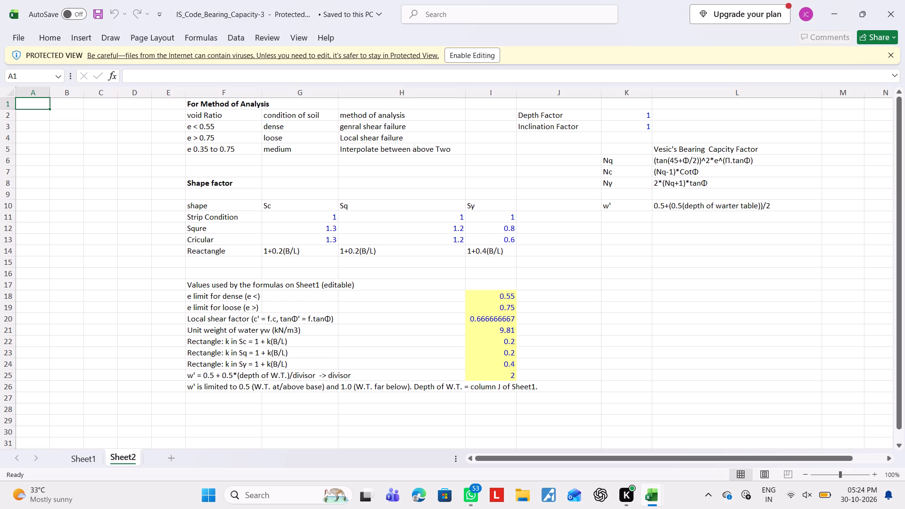
{"action": "double_click", "coordinate": [786, 205]}
{"action": "left_click", "coordinate": [786, 205]}
{"action": "triple_click", "coordinate": [778, 205]}
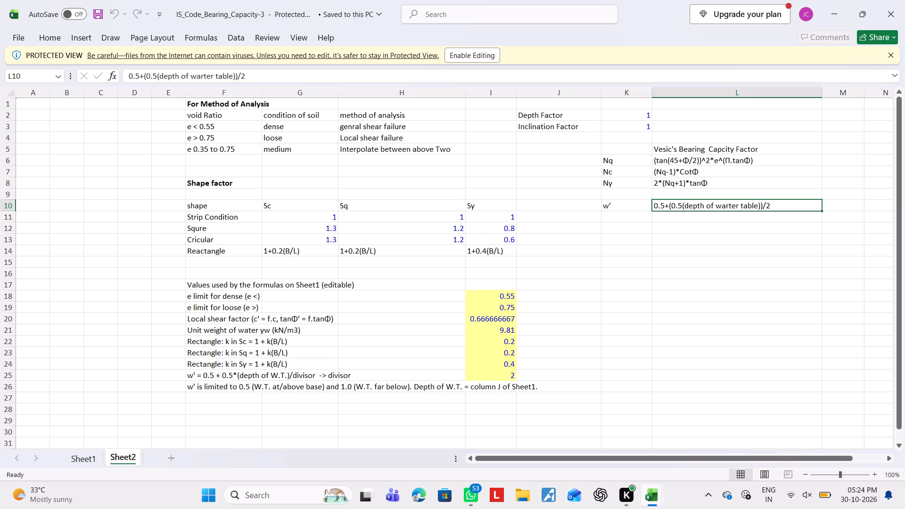
{"action": "triple_click", "coordinate": [778, 205]}
{"action": "left_click", "coordinate": [776, 205]}
{"action": "type", "text": "jib"}
{"action": "left_click", "coordinate": [497, 54]}
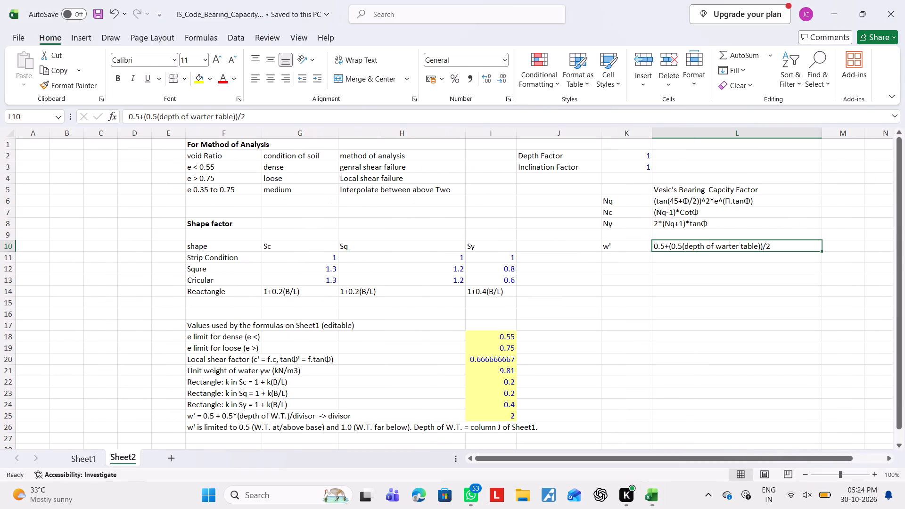
{"action": "left_click", "coordinate": [782, 248]}
{"action": "left_click", "coordinate": [782, 248]}
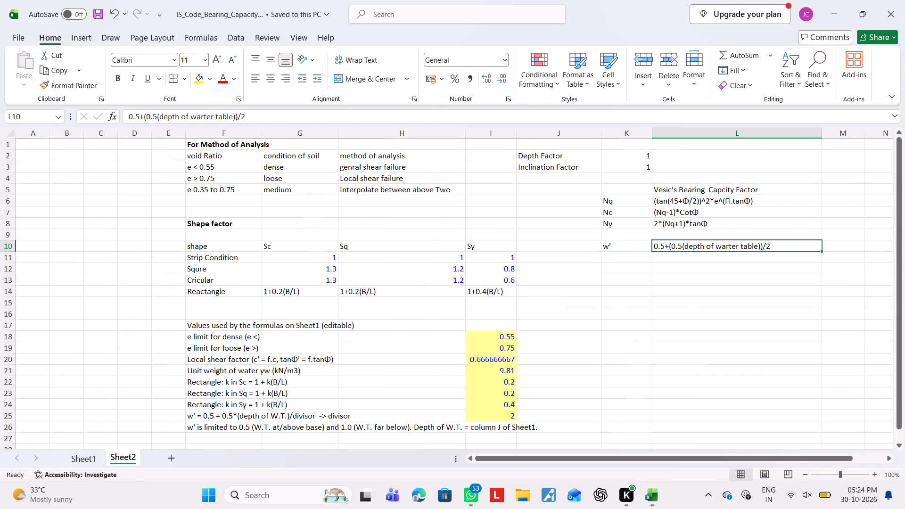
{"action": "double_click", "coordinate": [782, 248]}
{"action": "key", "text": "BackSpace"}
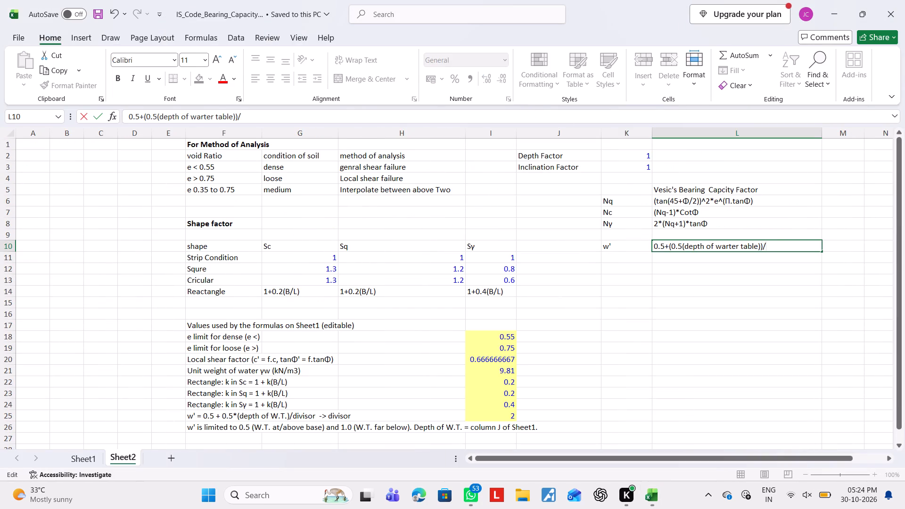
{"action": "key", "text": "shift+b"}
{"action": "left_click", "coordinate": [758, 328]}
On Sheet1, start row 9 with the footing type Strip Condition and a width of footing of 2.
{"action": "left_click", "coordinate": [88, 467]}
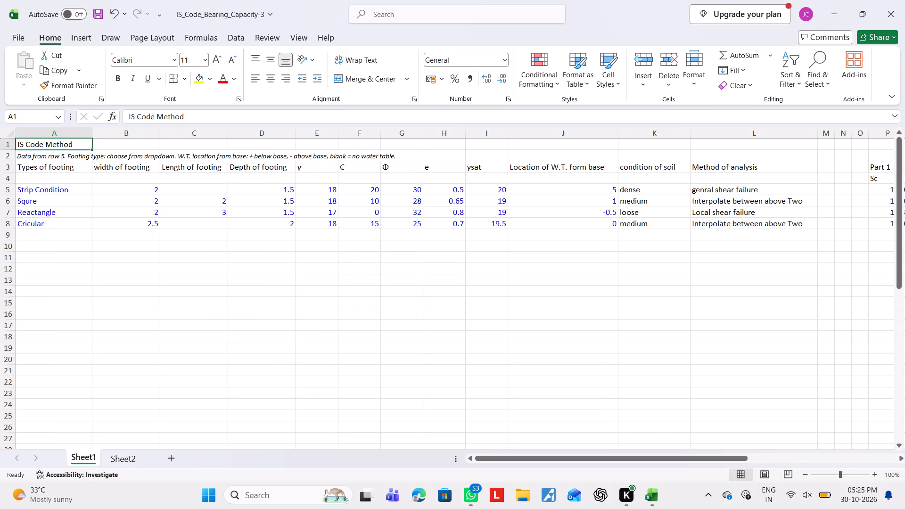
{"action": "left_click", "coordinate": [53, 238]}
{"action": "left_click", "coordinate": [94, 237]}
{"action": "left_click", "coordinate": [75, 261]}
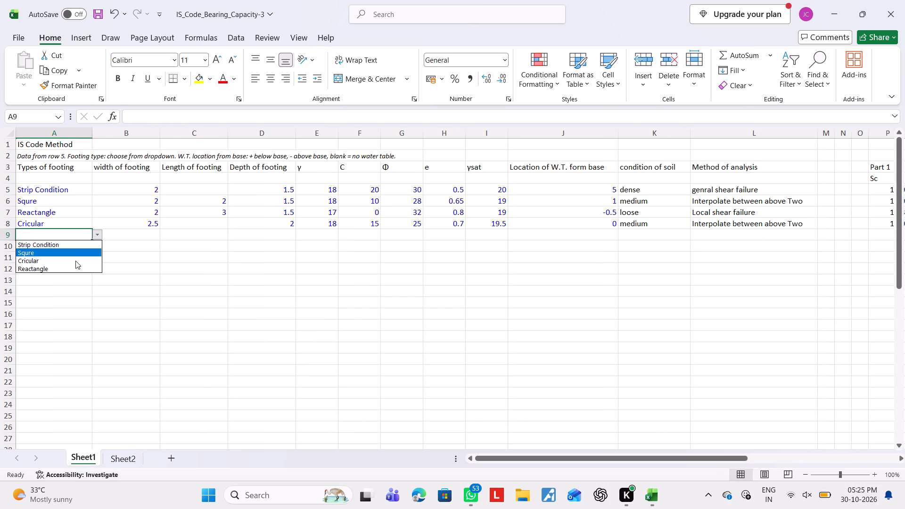
{"action": "left_click", "coordinate": [99, 238]}
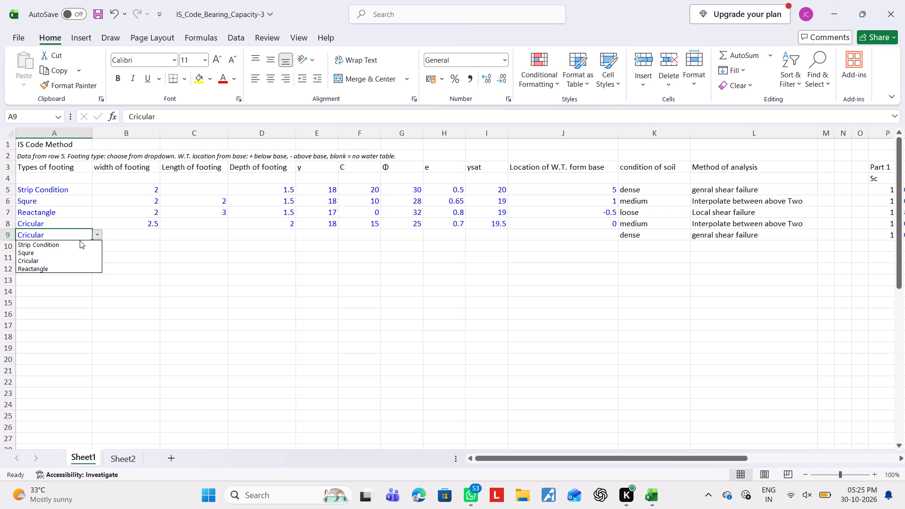
{"action": "left_click", "coordinate": [62, 245]}
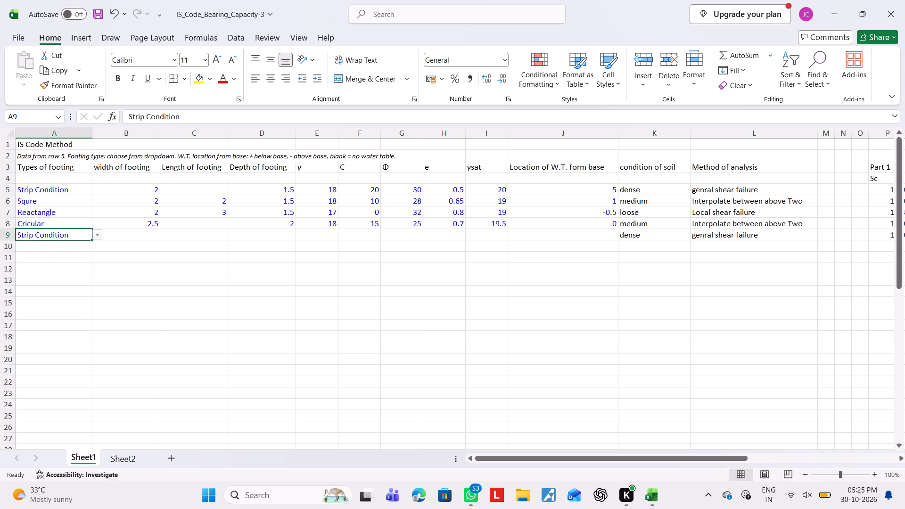
{"action": "left_click", "coordinate": [151, 233]}
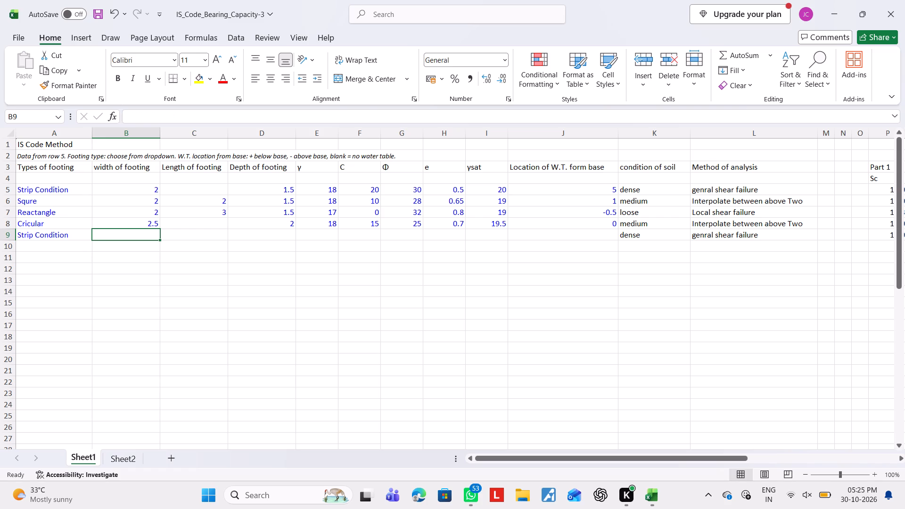
{"action": "key", "text": "1"}
{"action": "key", "text": "BackSpace"}
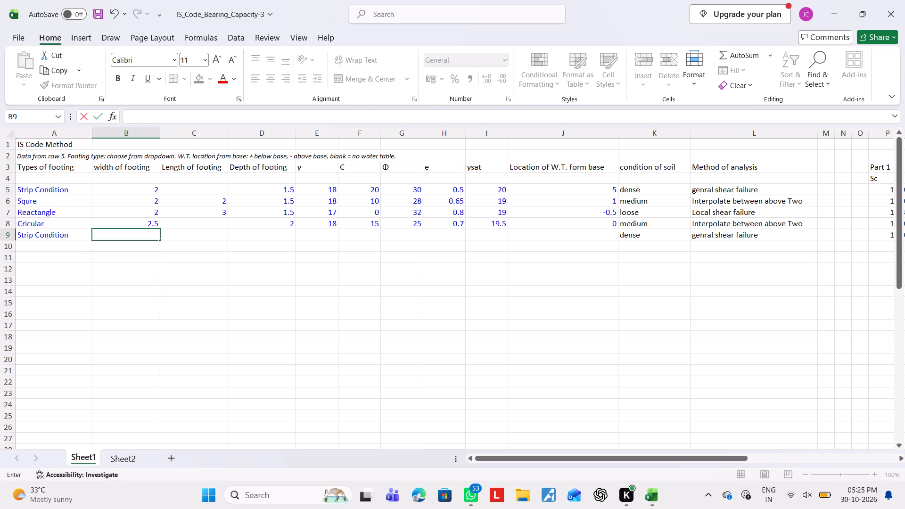
{"action": "key", "text": "2"}
{"action": "key", "text": "Right"}
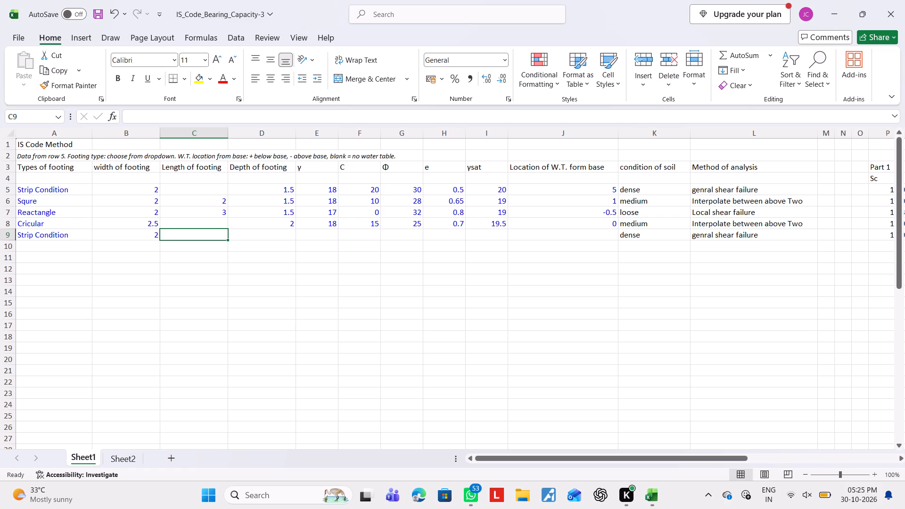
Try to enter a dash as the length of footing for the strip footing in row 9.
{"action": "key", "text": "minus"}
{"action": "key", "text": "Right"}
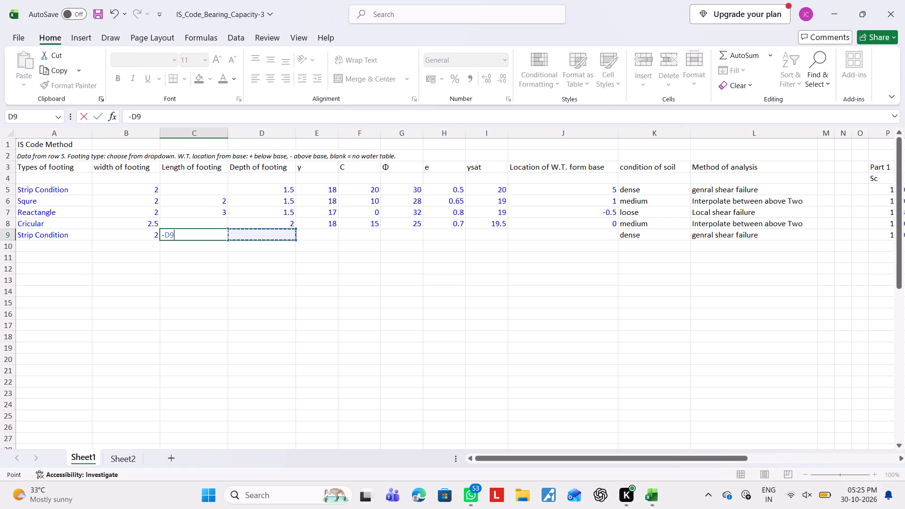
{"action": "key", "text": "Left"}
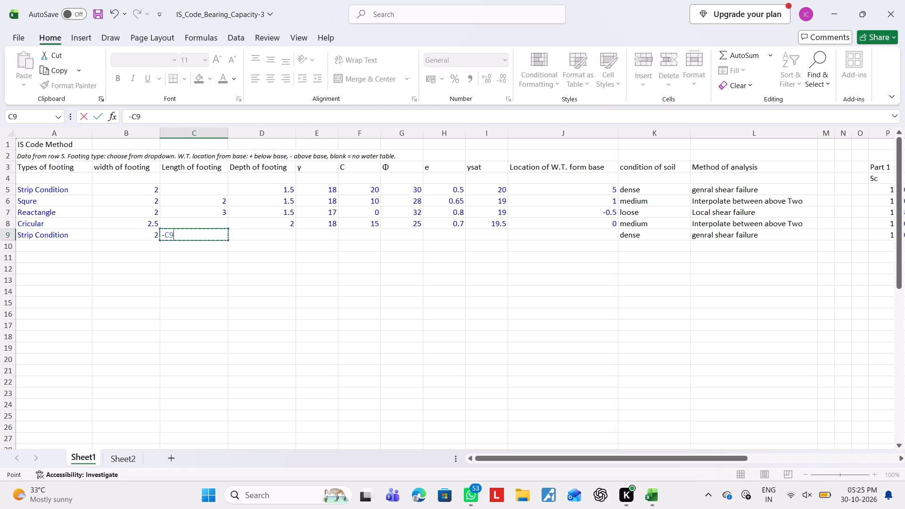
{"action": "double_click", "coordinate": [193, 235]}
{"action": "key", "text": "minus"}
{"action": "key", "text": "BackSpace"}
{"action": "key", "text": "BackSpace"}
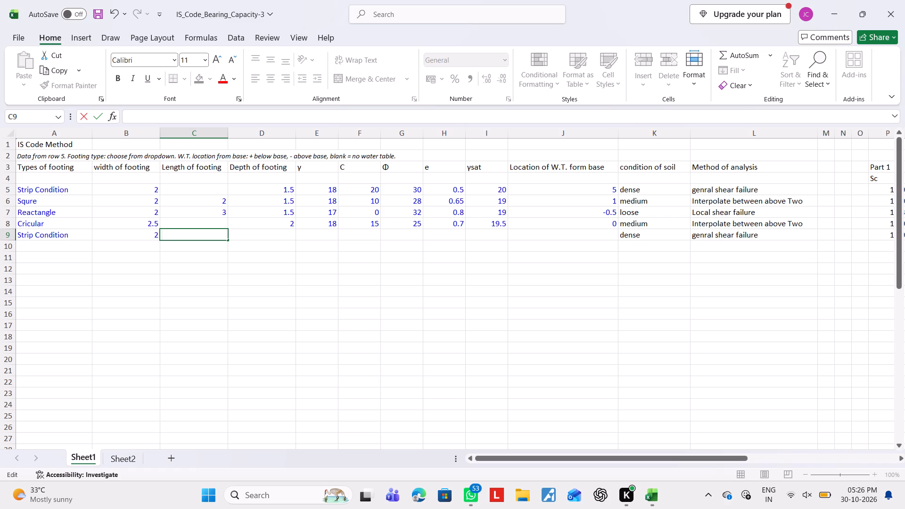
{"action": "key", "text": "minus"}
{"action": "key", "text": "Down"}
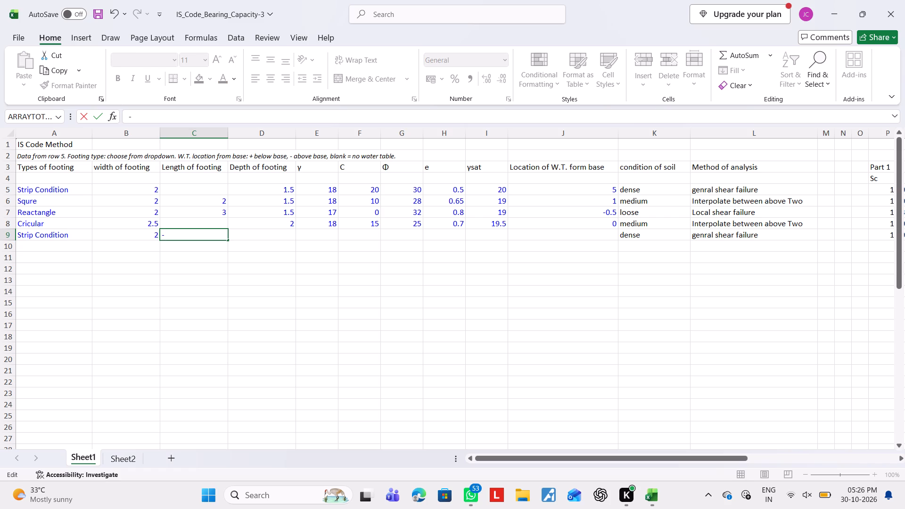
{"action": "left_click", "coordinate": [140, 288]}
{"action": "left_click", "coordinate": [206, 240]}
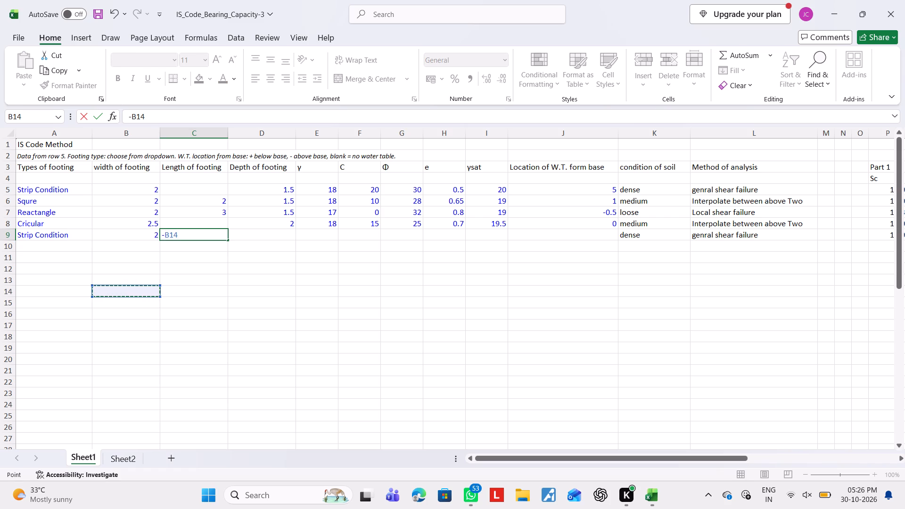
{"action": "left_click", "coordinate": [205, 235]}
Enter a depth of footing of 1.5 and a unit weight γ of 18.5 in row 9.
{"action": "left_click", "coordinate": [255, 236]}
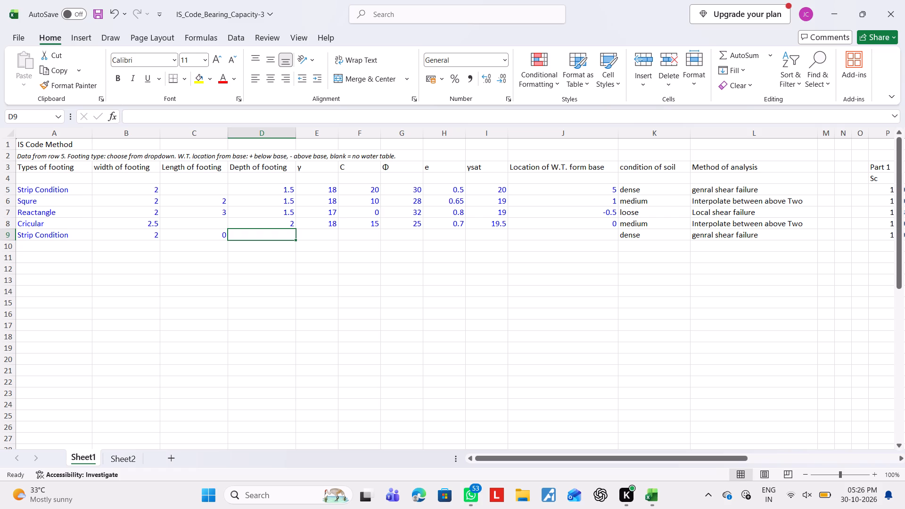
{"action": "type", "text": "1.5"}
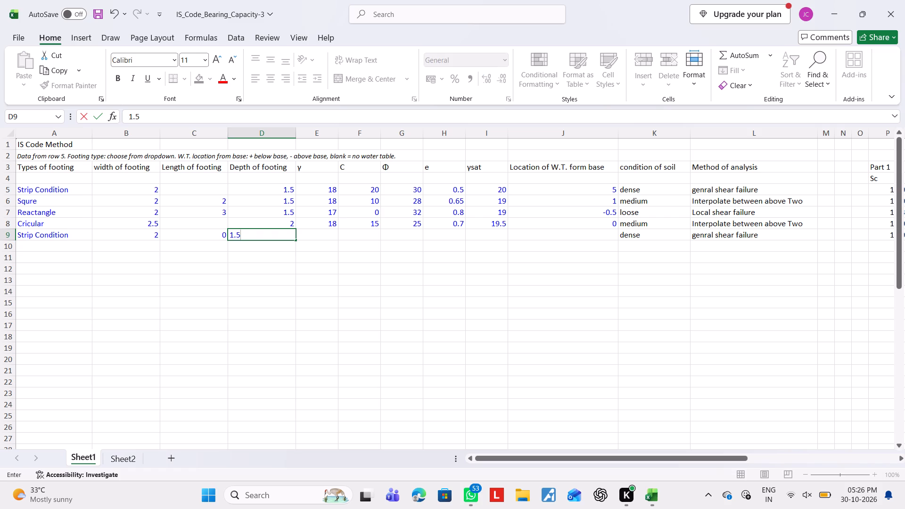
{"action": "left_click", "coordinate": [309, 233]}
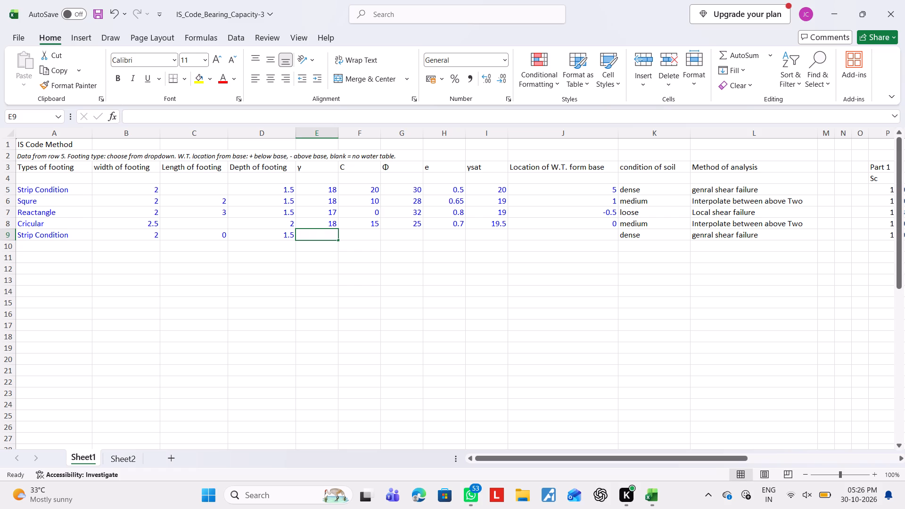
{"action": "type", "text": "18.5"}
{"action": "left_click", "coordinate": [357, 234]}
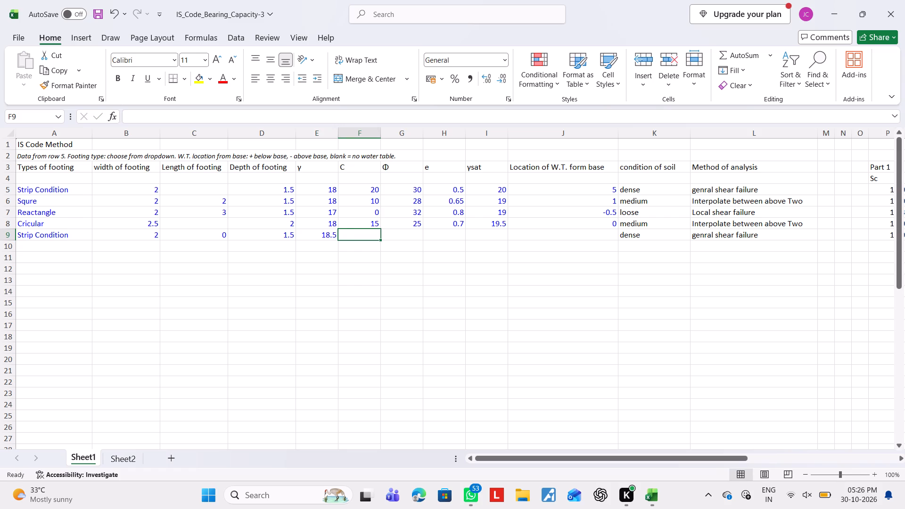
Enter a cohesion C of 10, a Φ of 30 and a void ratio e of 0.78 in row 9.
{"action": "type", "text": "10"}
{"action": "key", "text": "Right"}
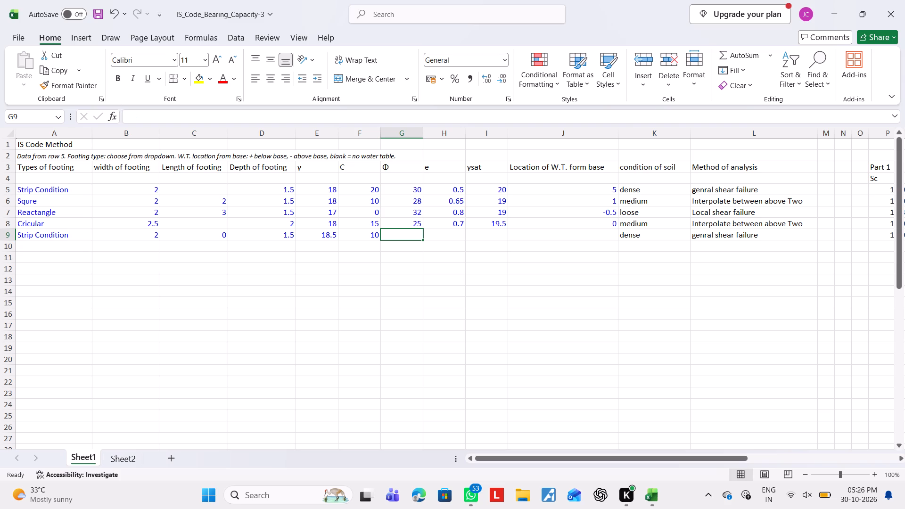
{"action": "type", "text": "30"}
{"action": "left_click", "coordinate": [457, 239]}
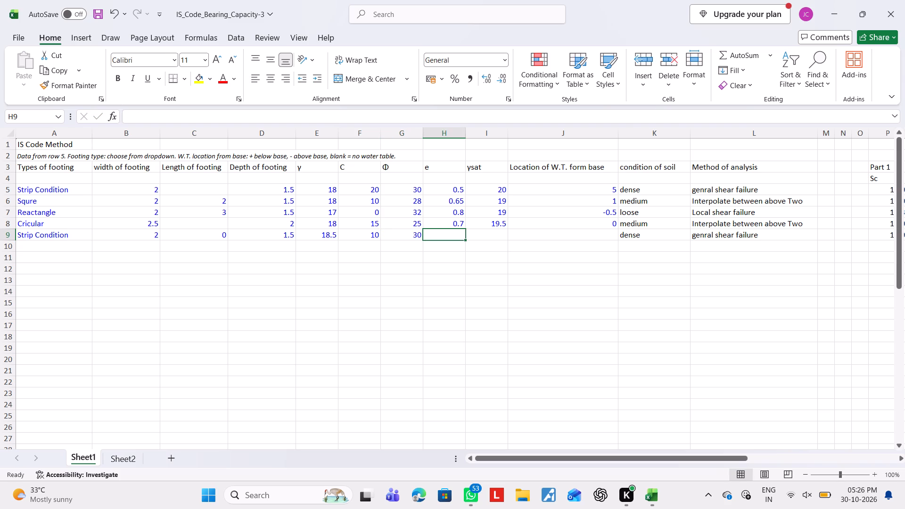
{"action": "type", "text": "0.78"}
{"action": "key", "text": "Right"}
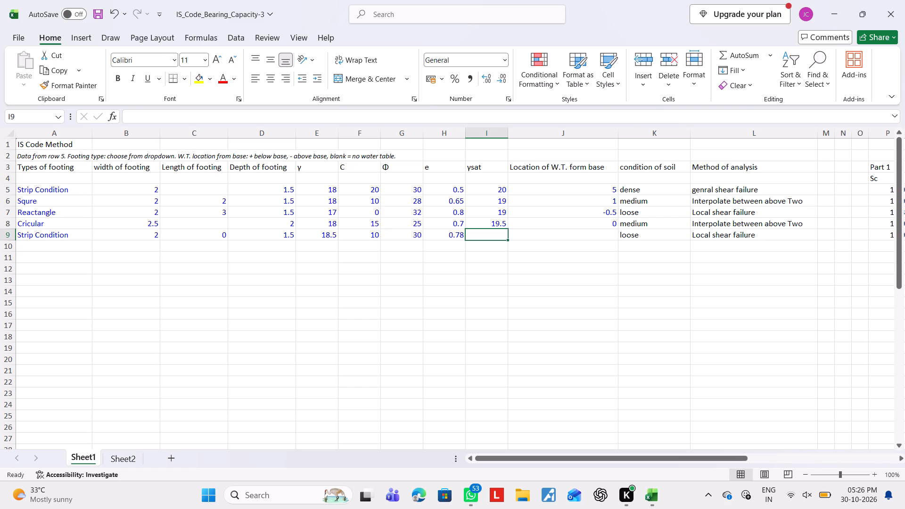
Complete row 9's inputs with a ysat of 8.5 and a water table location of 5 from the base.
{"action": "type", "text": "8.5"}
{"action": "key", "text": "Right"}
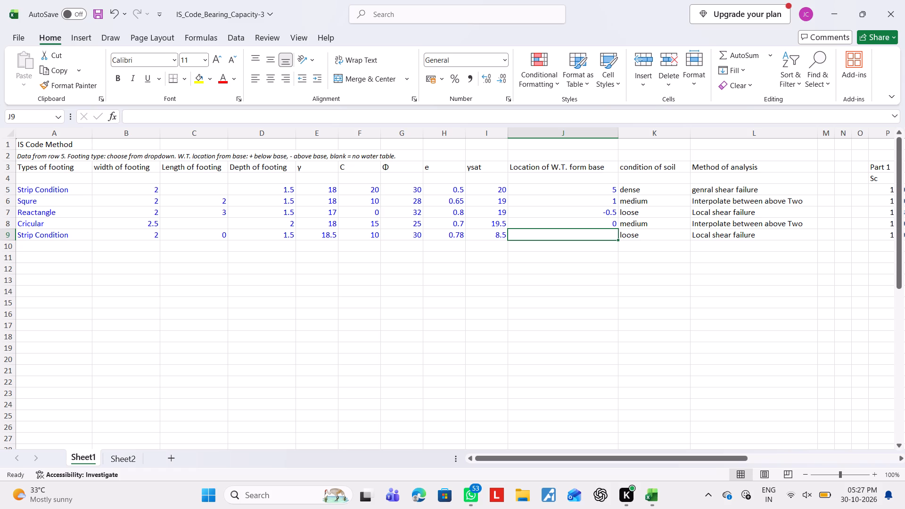
{"action": "left_click_drag", "start_coordinate": [489, 238], "coordinate": [485, 239]}
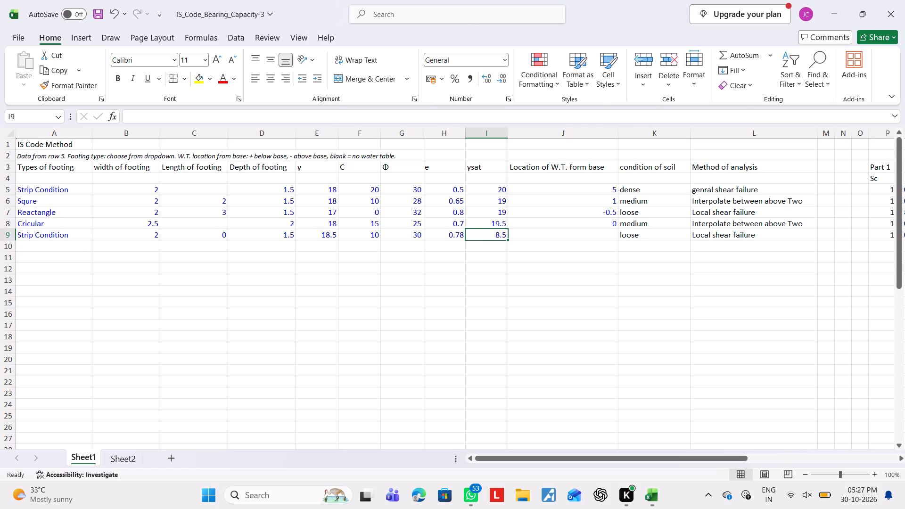
{"action": "left_click", "coordinate": [451, 236]}
{"action": "left_click", "coordinate": [334, 234]}
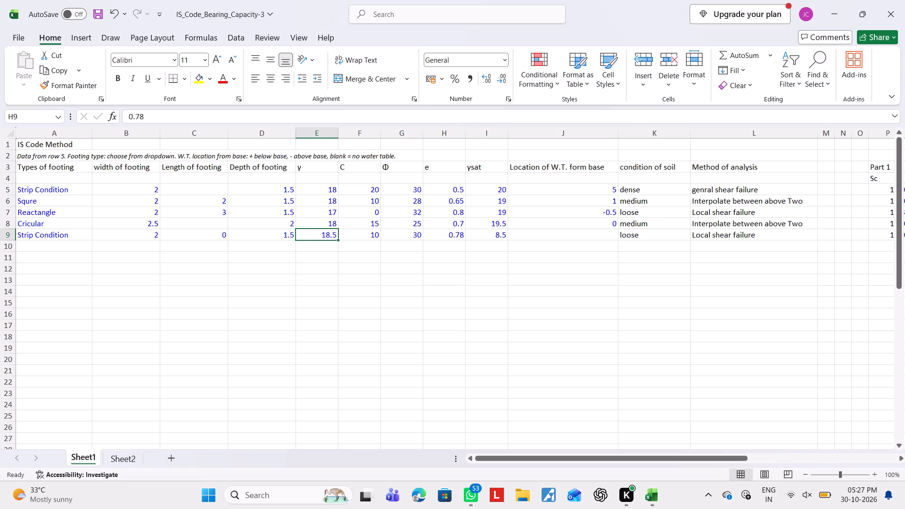
{"action": "left_click", "coordinate": [533, 233]}
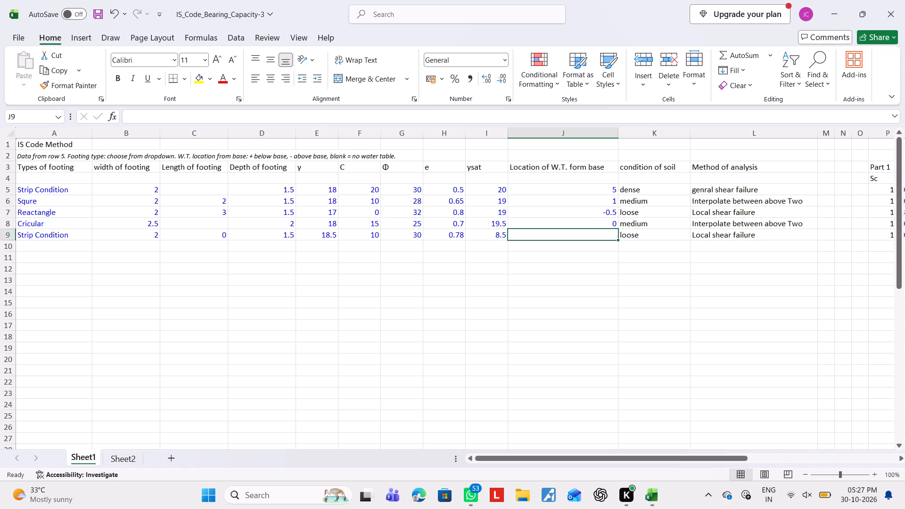
{"action": "key", "text": "5"}
{"action": "left_click", "coordinate": [719, 252]}
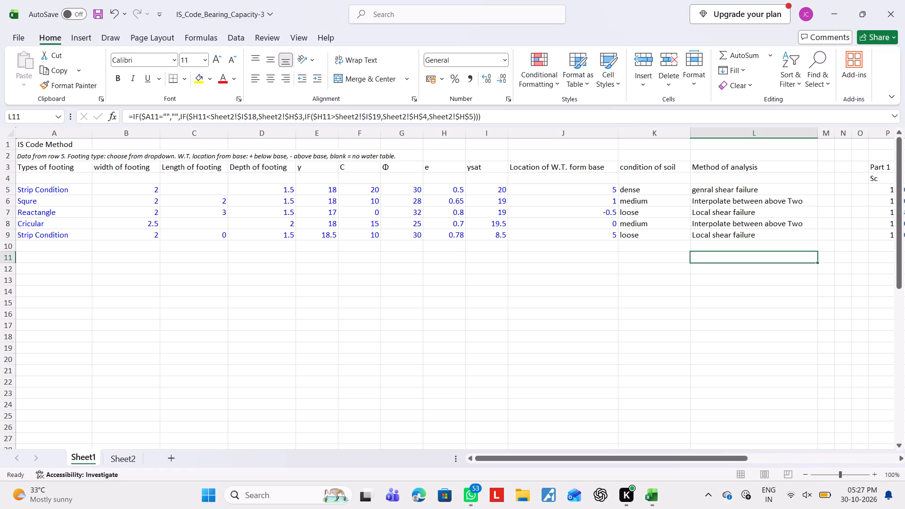
Examine row 9's condition of soil, method of analysis and the Sc shape factor formula in Part 1.
{"action": "key", "text": "Right"}
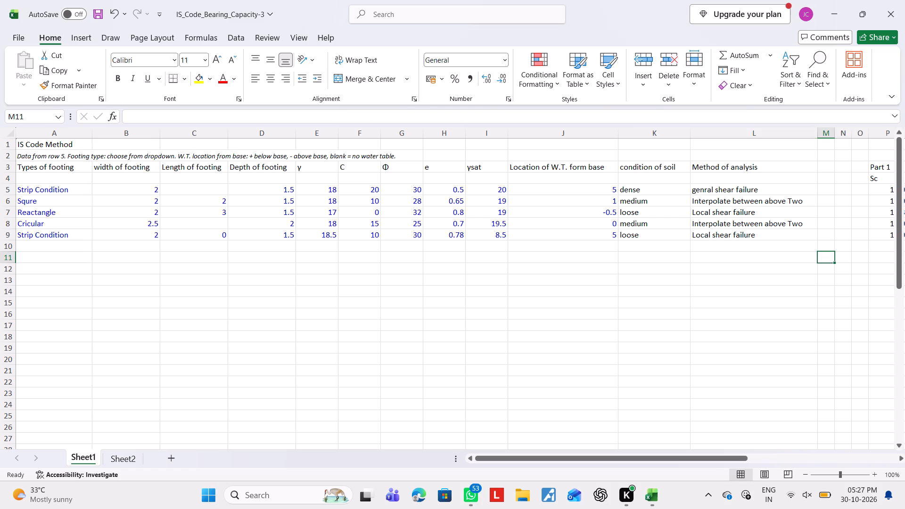
{"action": "left_click_drag", "start_coordinate": [603, 456], "coordinate": [695, 449]}
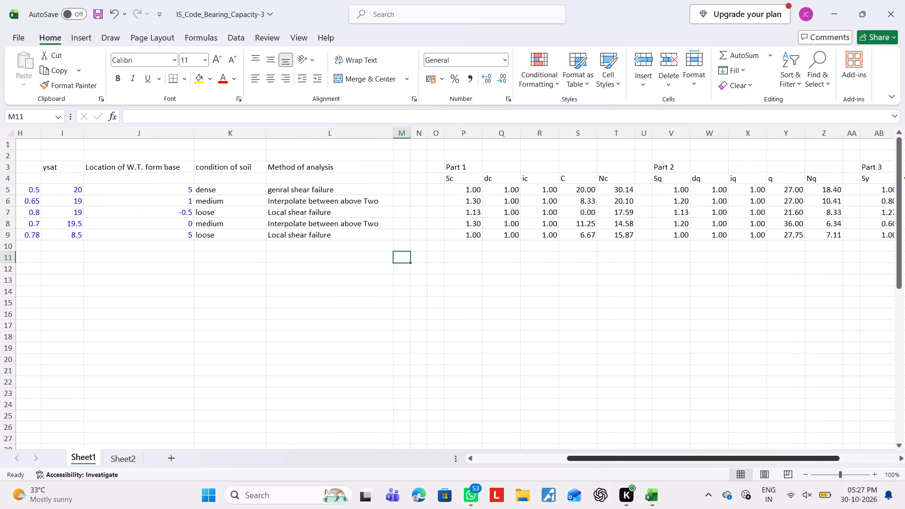
{"action": "left_click", "coordinate": [237, 233]}
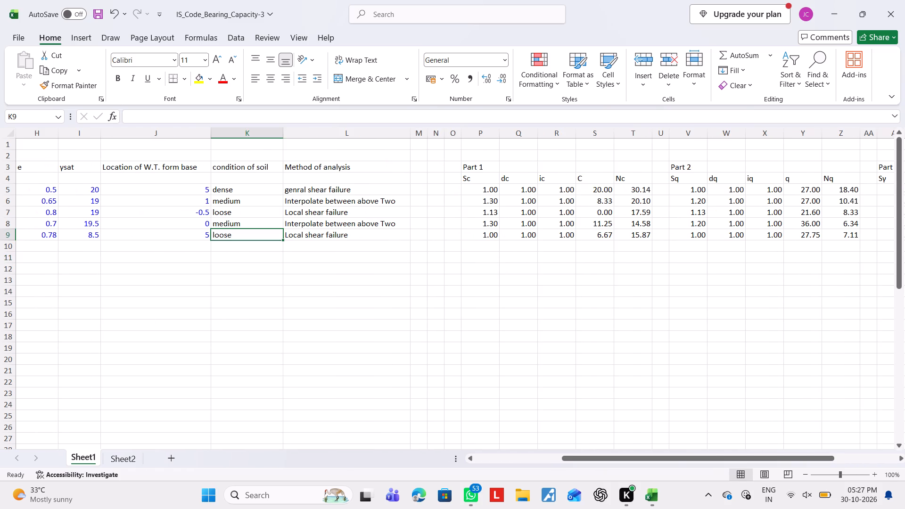
{"action": "left_click", "coordinate": [314, 238]}
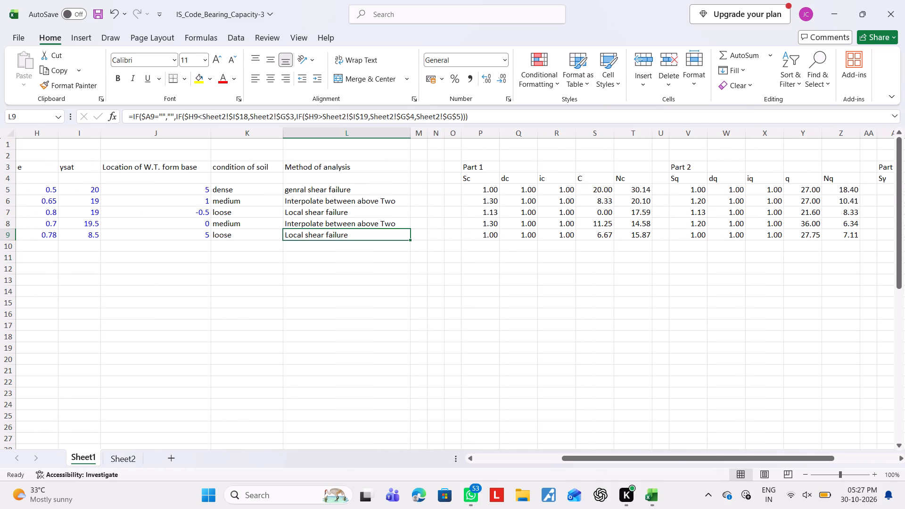
{"action": "left_click", "coordinate": [494, 241]}
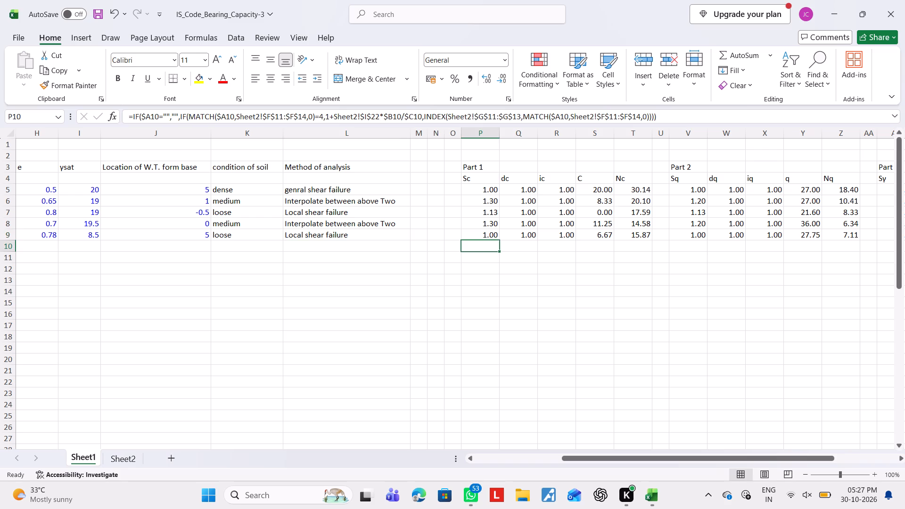
{"action": "left_click", "coordinate": [492, 237]}
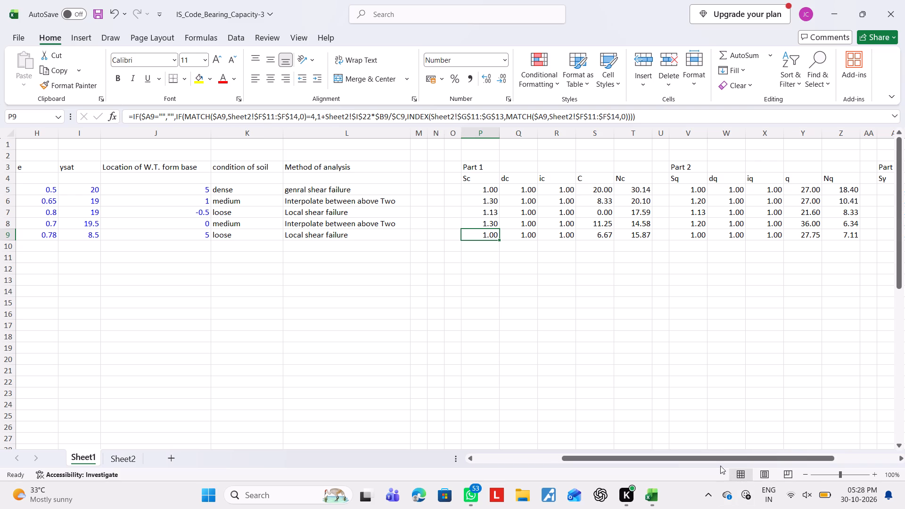
Change the footing type in row 9 to Squre.
{"action": "left_click_drag", "start_coordinate": [716, 458], "coordinate": [230, 479]}
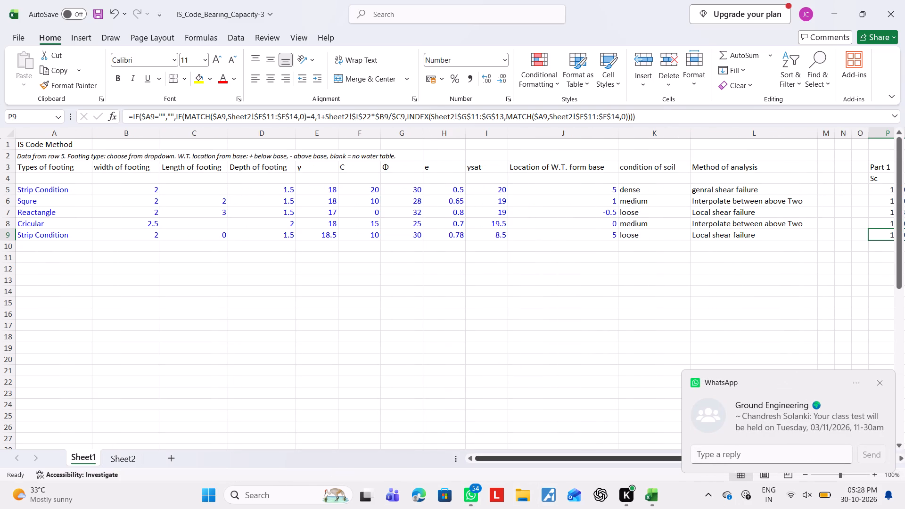
{"action": "left_click", "coordinate": [68, 237]}
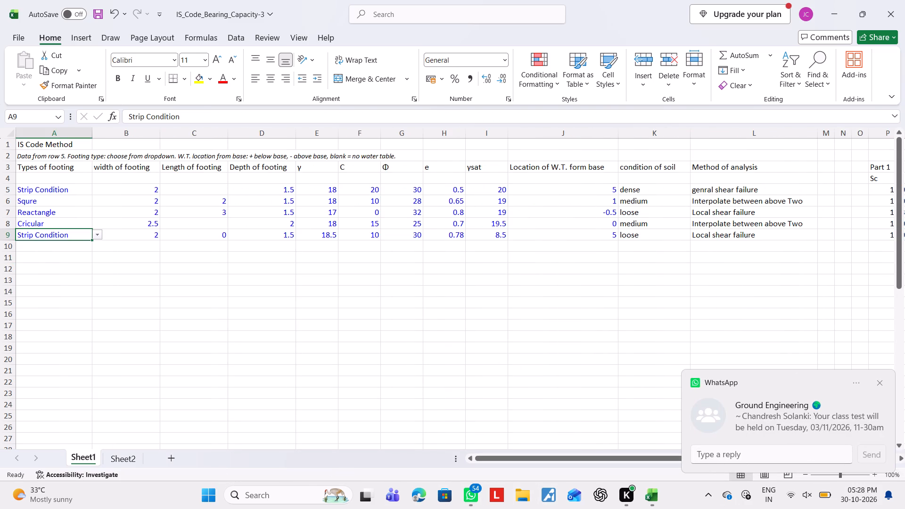
{"action": "left_click_drag", "start_coordinate": [505, 459], "coordinate": [423, 452]}
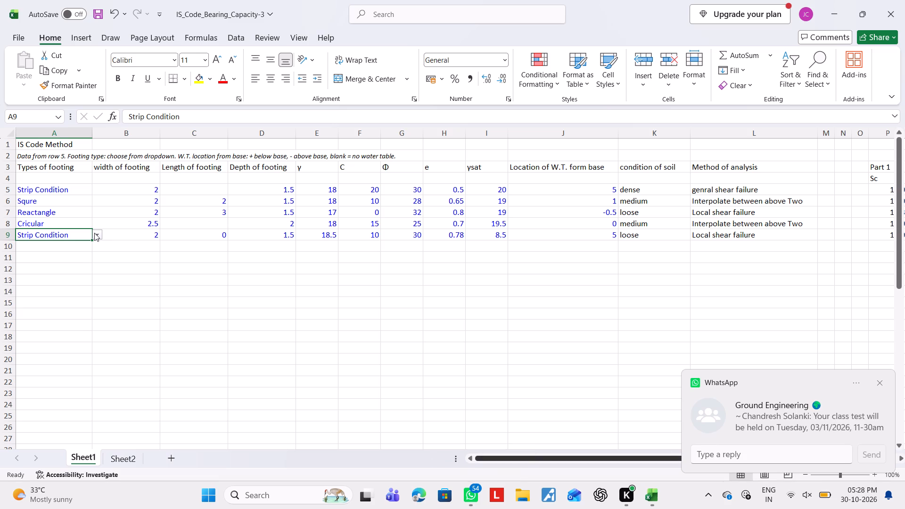
{"action": "left_click", "coordinate": [99, 236]}
{"action": "left_click", "coordinate": [81, 255]}
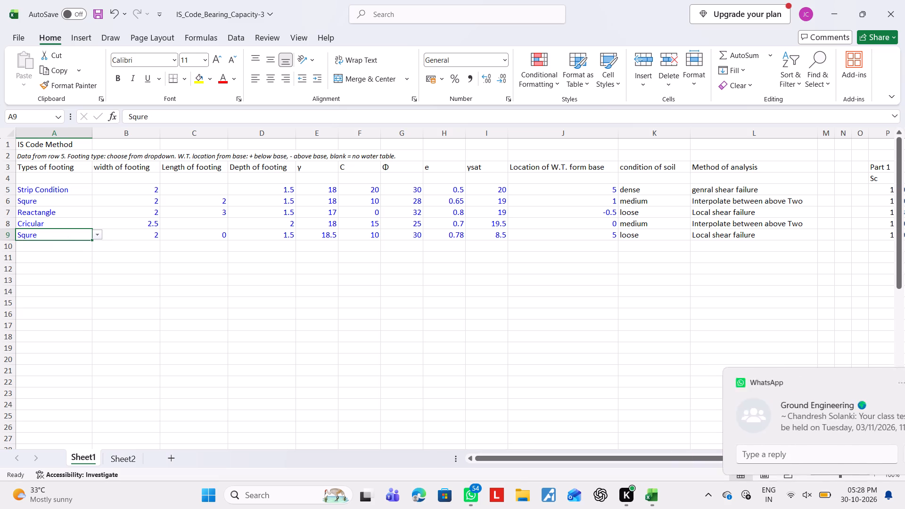
Check row 9's Part 1 to Part 3 factors and net ultimate bearing capacity for the square footing.
{"action": "left_click_drag", "start_coordinate": [543, 458], "coordinate": [733, 426]}
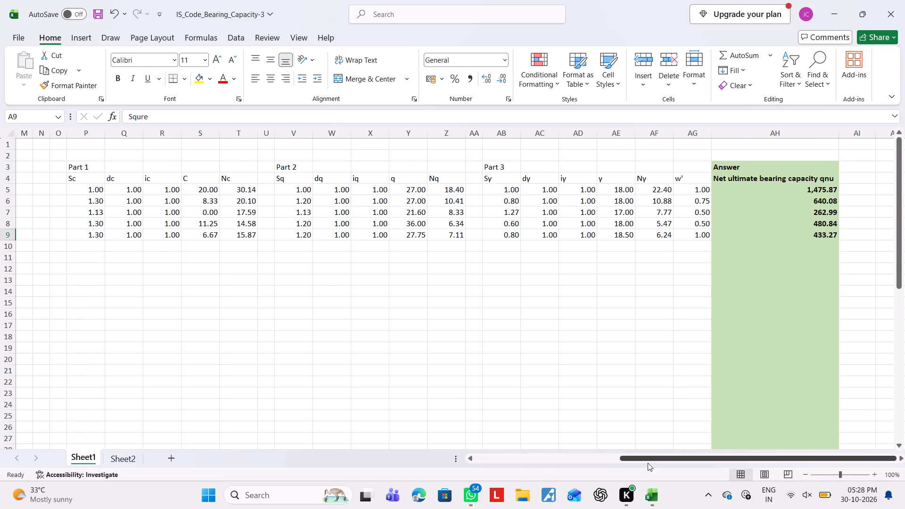
{"action": "left_click_drag", "start_coordinate": [648, 459], "coordinate": [496, 452]}
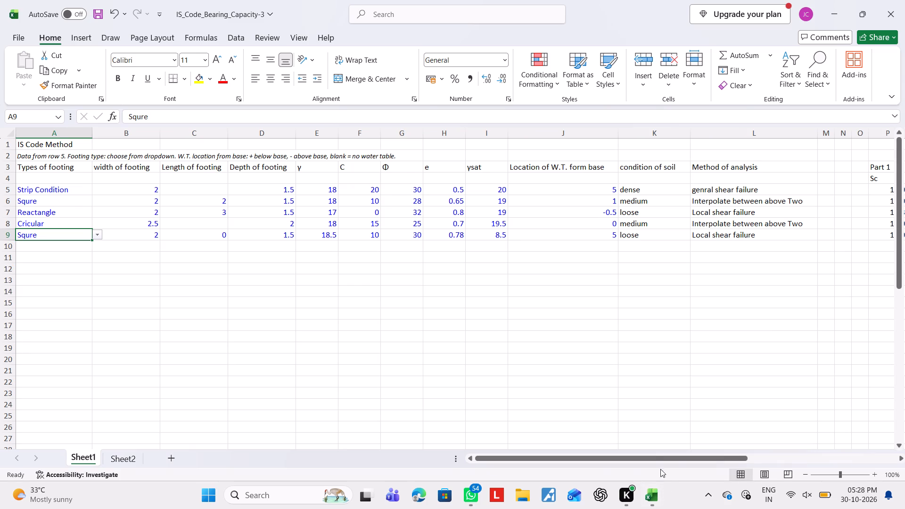
{"action": "left_click_drag", "start_coordinate": [655, 459], "coordinate": [716, 459]}
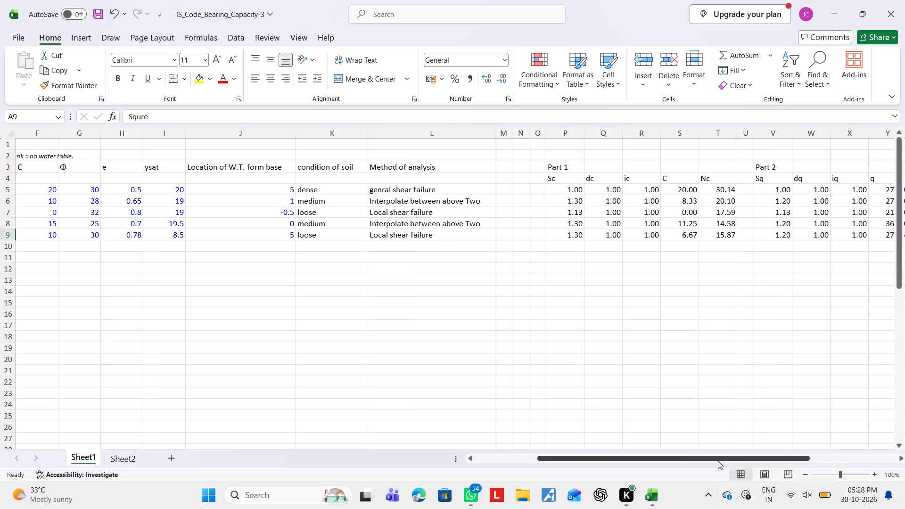
{"action": "left_click_drag", "start_coordinate": [718, 458], "coordinate": [839, 450]}
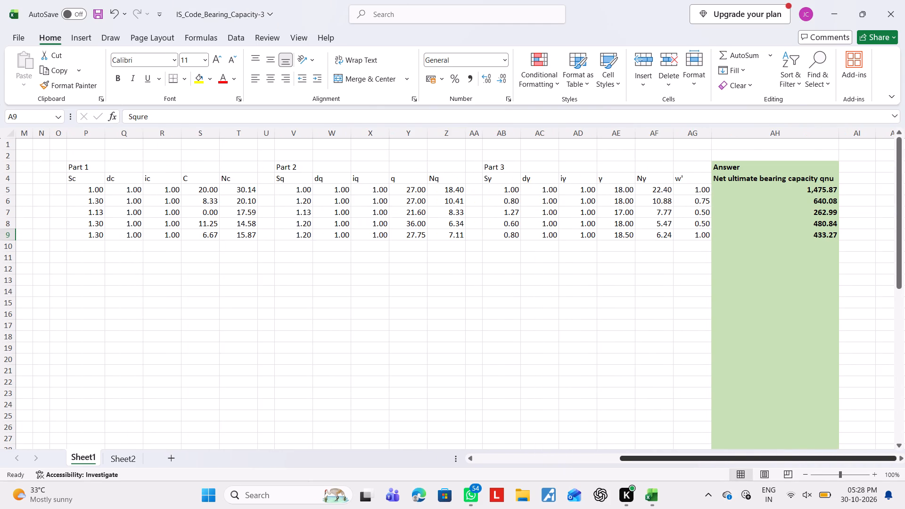
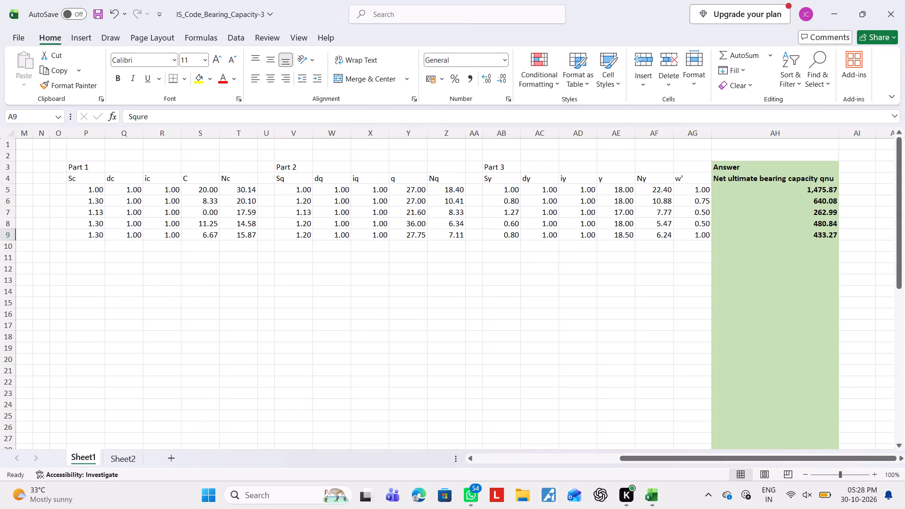
Examine row 9's net ultimate bearing capacity formula and compare the worksheet's inputs with the Part 1 to Part 3 factors.
{"action": "left_click_drag", "start_coordinate": [638, 458], "coordinate": [689, 448]}
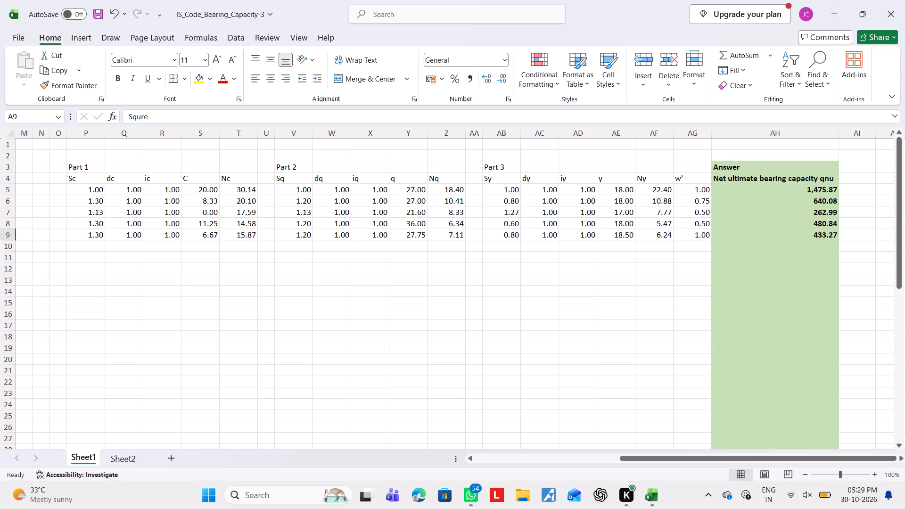
{"action": "left_click", "coordinate": [826, 237]}
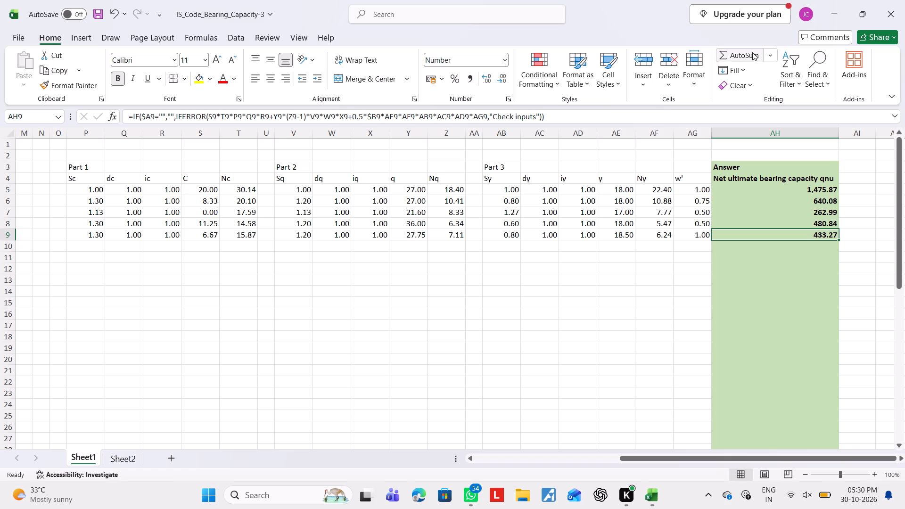
{"action": "left_click_drag", "start_coordinate": [709, 455], "coordinate": [708, 456]}
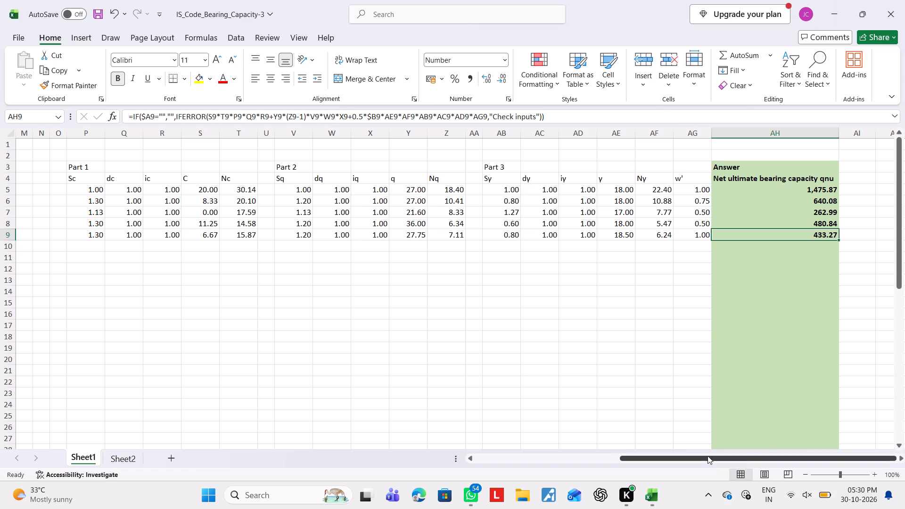
{"action": "left_click_drag", "start_coordinate": [708, 456], "coordinate": [100, 360]}
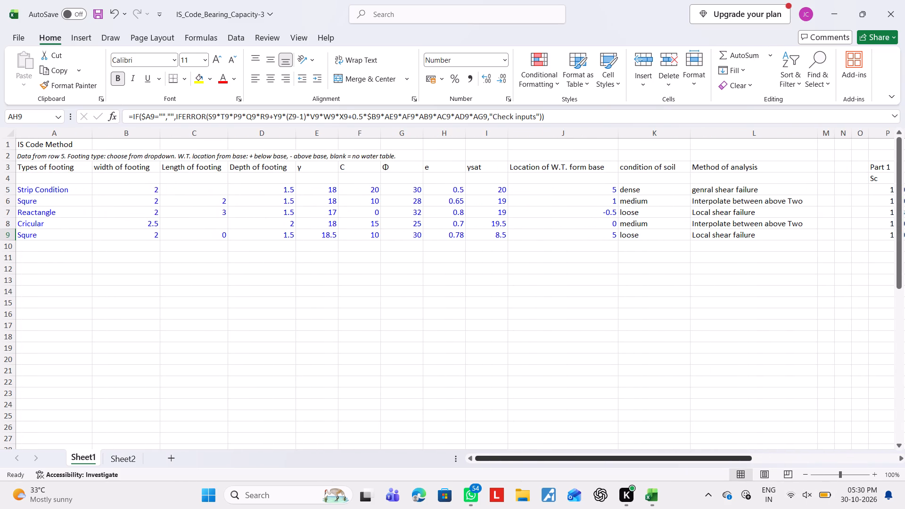
{"action": "left_click_drag", "start_coordinate": [510, 459], "coordinate": [411, 443]}
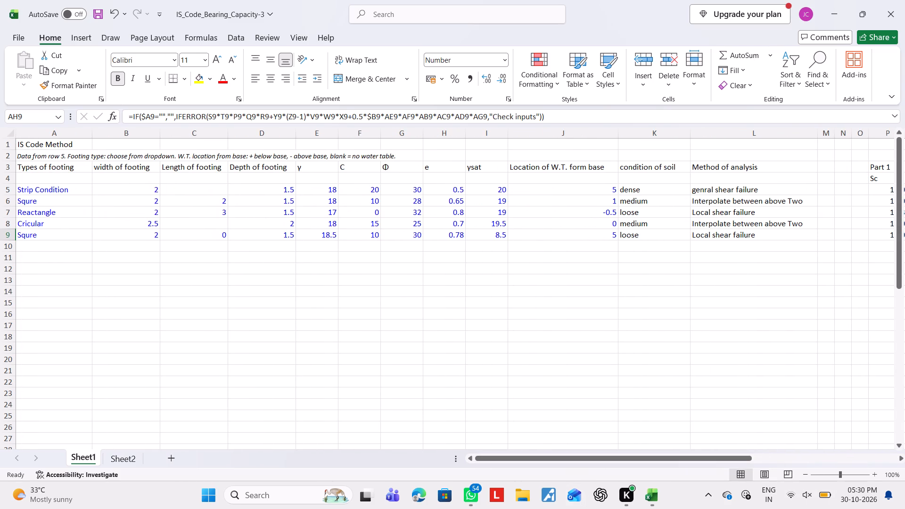
{"action": "left_click", "coordinate": [82, 189]}
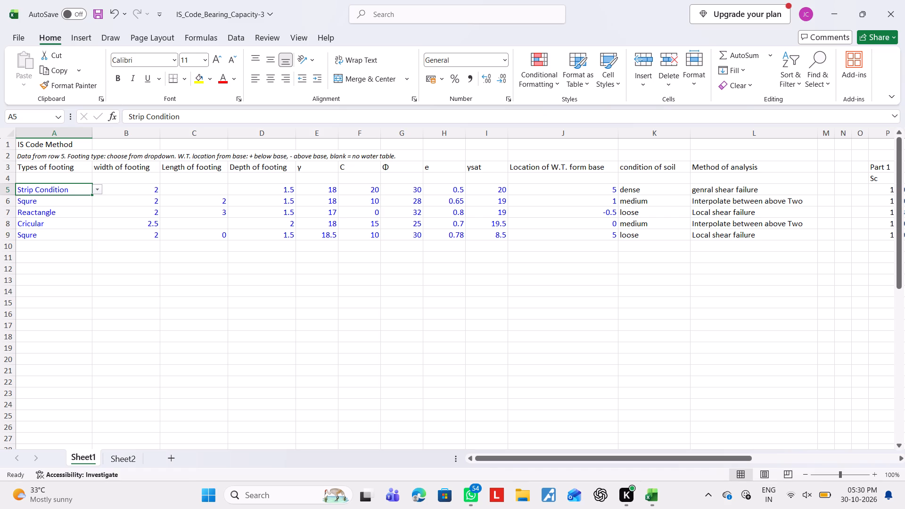
{"action": "left_click_drag", "start_coordinate": [510, 459], "coordinate": [775, 458]}
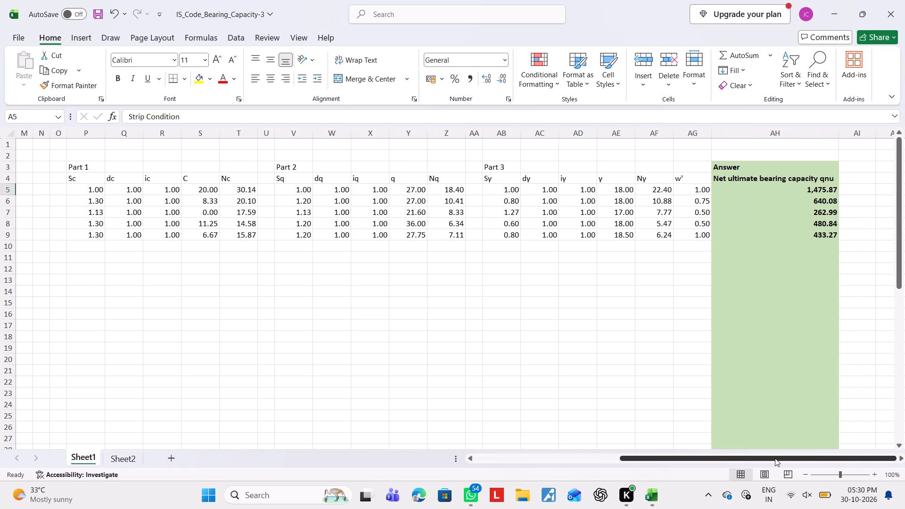
{"action": "left_click_drag", "start_coordinate": [775, 458], "coordinate": [695, 489]}
{"action": "left_click_drag", "start_coordinate": [695, 489], "coordinate": [780, 484]}
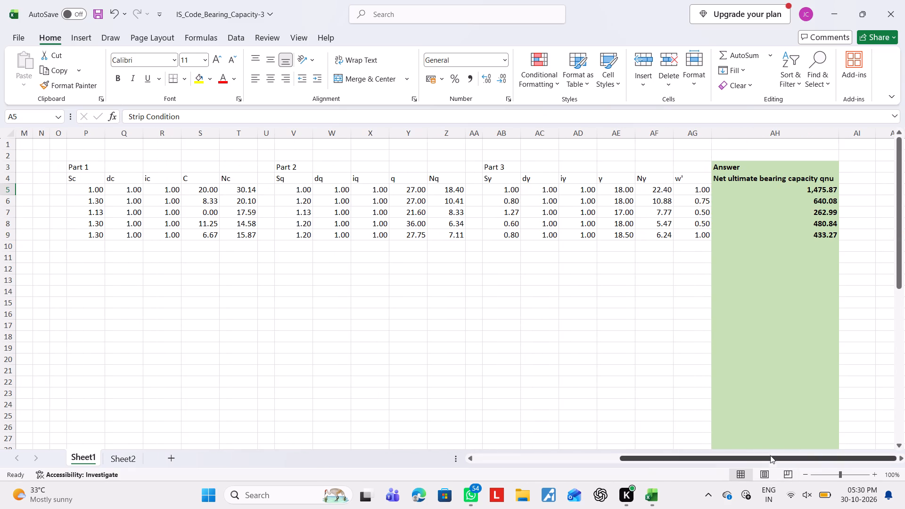
{"action": "left_click_drag", "start_coordinate": [769, 460], "coordinate": [296, 364]}
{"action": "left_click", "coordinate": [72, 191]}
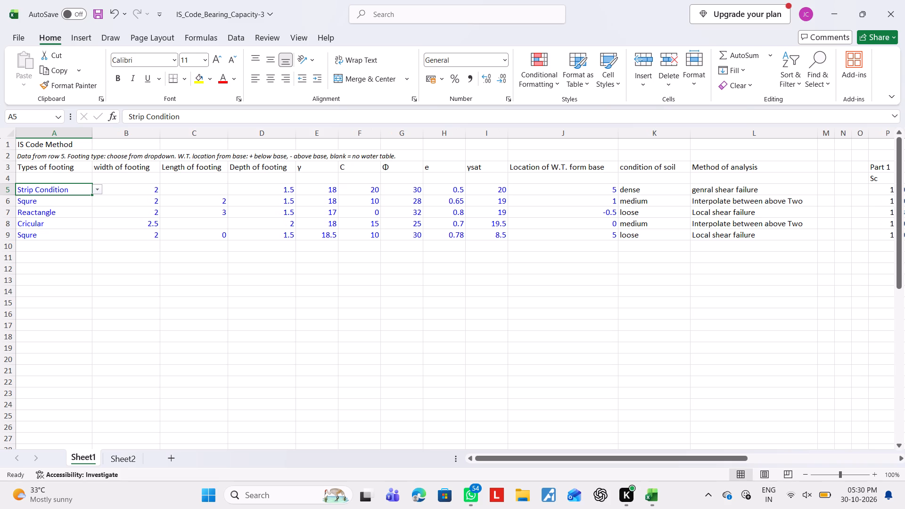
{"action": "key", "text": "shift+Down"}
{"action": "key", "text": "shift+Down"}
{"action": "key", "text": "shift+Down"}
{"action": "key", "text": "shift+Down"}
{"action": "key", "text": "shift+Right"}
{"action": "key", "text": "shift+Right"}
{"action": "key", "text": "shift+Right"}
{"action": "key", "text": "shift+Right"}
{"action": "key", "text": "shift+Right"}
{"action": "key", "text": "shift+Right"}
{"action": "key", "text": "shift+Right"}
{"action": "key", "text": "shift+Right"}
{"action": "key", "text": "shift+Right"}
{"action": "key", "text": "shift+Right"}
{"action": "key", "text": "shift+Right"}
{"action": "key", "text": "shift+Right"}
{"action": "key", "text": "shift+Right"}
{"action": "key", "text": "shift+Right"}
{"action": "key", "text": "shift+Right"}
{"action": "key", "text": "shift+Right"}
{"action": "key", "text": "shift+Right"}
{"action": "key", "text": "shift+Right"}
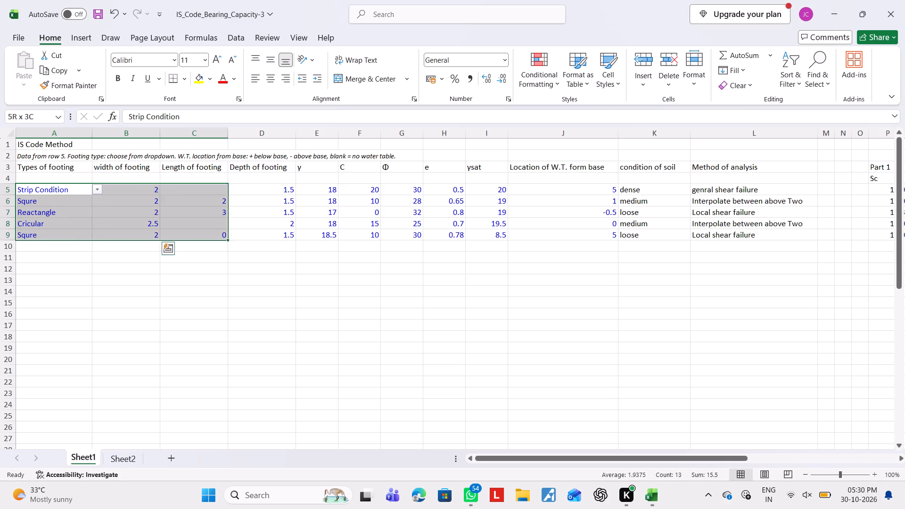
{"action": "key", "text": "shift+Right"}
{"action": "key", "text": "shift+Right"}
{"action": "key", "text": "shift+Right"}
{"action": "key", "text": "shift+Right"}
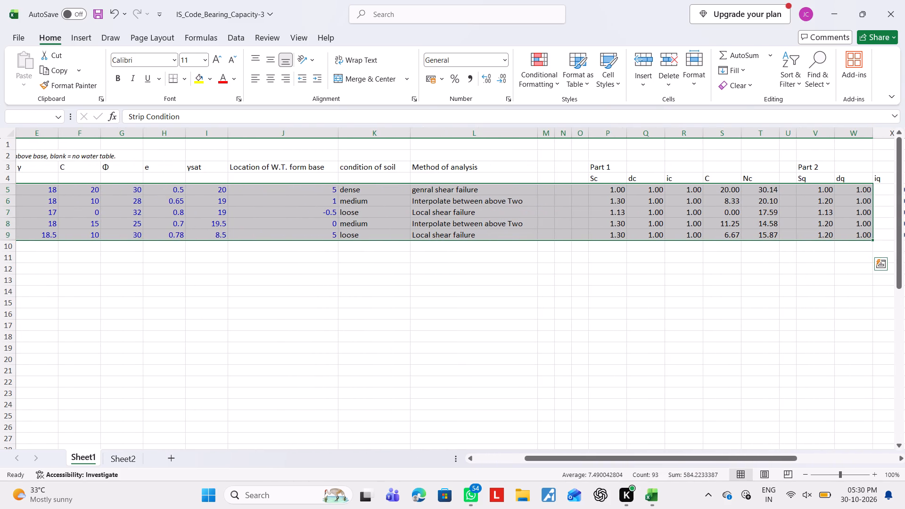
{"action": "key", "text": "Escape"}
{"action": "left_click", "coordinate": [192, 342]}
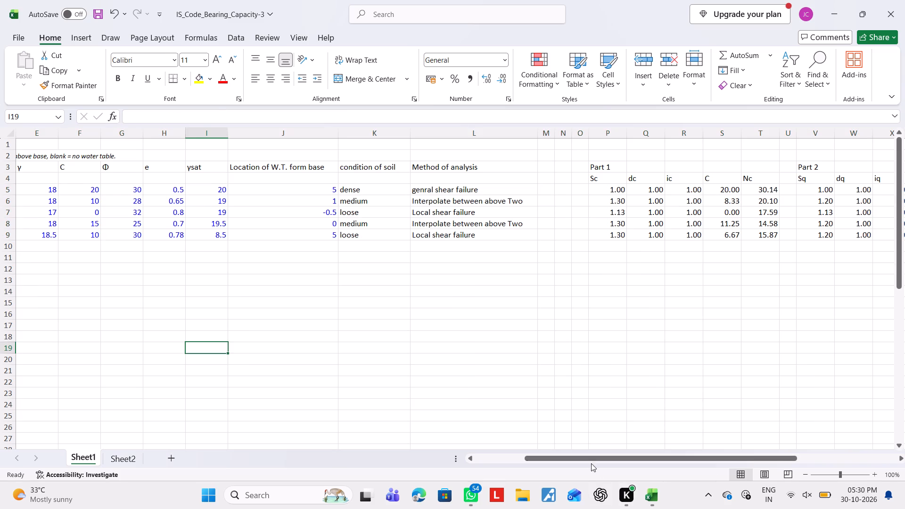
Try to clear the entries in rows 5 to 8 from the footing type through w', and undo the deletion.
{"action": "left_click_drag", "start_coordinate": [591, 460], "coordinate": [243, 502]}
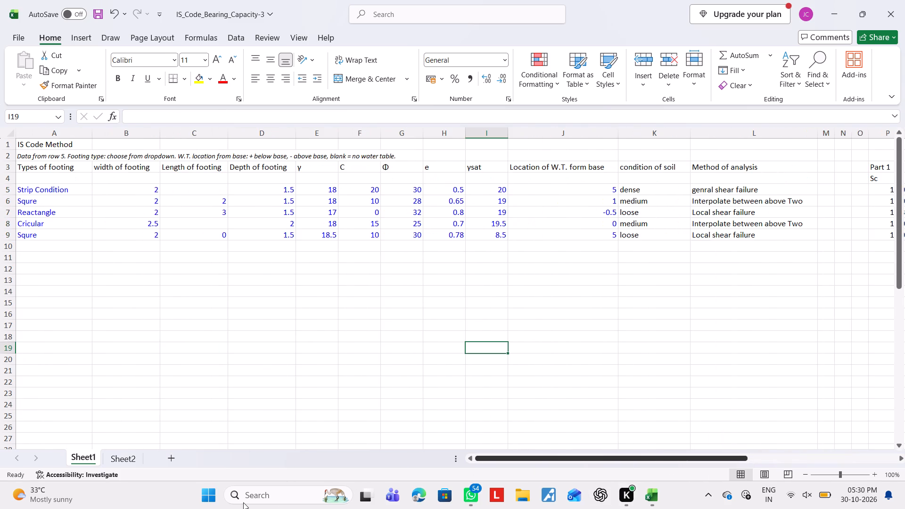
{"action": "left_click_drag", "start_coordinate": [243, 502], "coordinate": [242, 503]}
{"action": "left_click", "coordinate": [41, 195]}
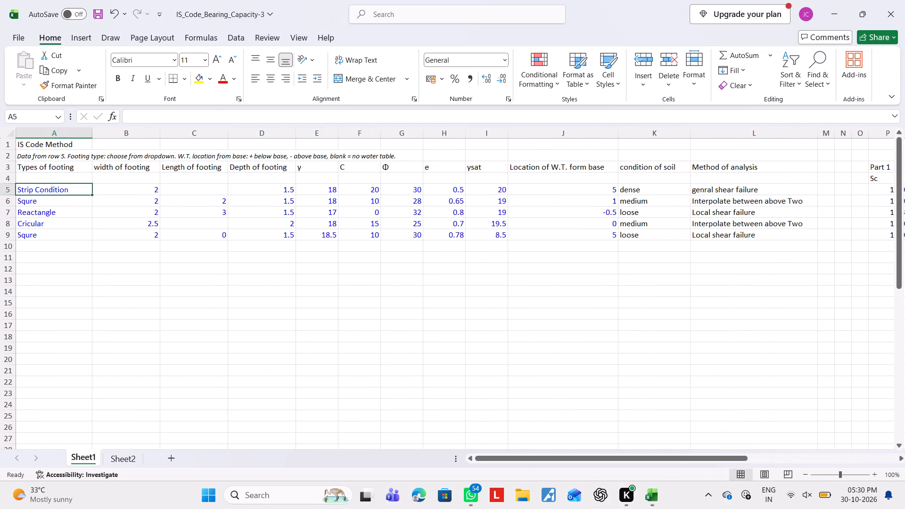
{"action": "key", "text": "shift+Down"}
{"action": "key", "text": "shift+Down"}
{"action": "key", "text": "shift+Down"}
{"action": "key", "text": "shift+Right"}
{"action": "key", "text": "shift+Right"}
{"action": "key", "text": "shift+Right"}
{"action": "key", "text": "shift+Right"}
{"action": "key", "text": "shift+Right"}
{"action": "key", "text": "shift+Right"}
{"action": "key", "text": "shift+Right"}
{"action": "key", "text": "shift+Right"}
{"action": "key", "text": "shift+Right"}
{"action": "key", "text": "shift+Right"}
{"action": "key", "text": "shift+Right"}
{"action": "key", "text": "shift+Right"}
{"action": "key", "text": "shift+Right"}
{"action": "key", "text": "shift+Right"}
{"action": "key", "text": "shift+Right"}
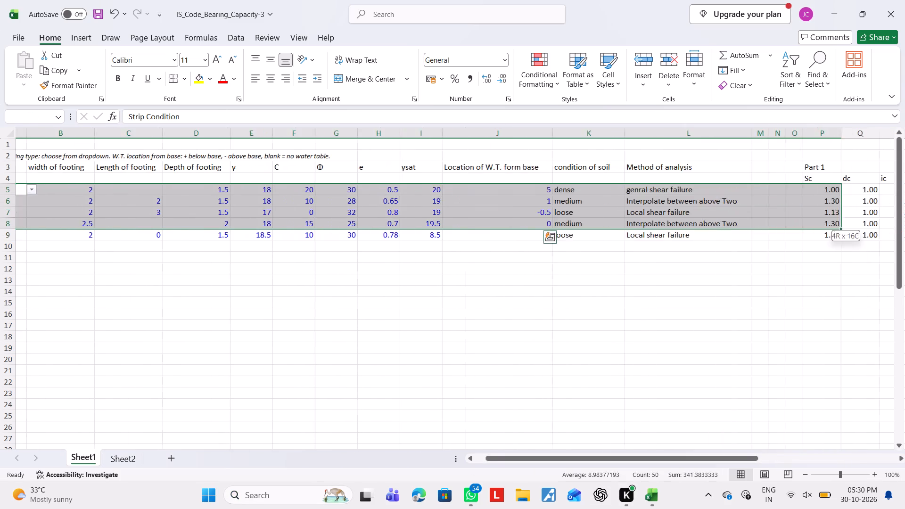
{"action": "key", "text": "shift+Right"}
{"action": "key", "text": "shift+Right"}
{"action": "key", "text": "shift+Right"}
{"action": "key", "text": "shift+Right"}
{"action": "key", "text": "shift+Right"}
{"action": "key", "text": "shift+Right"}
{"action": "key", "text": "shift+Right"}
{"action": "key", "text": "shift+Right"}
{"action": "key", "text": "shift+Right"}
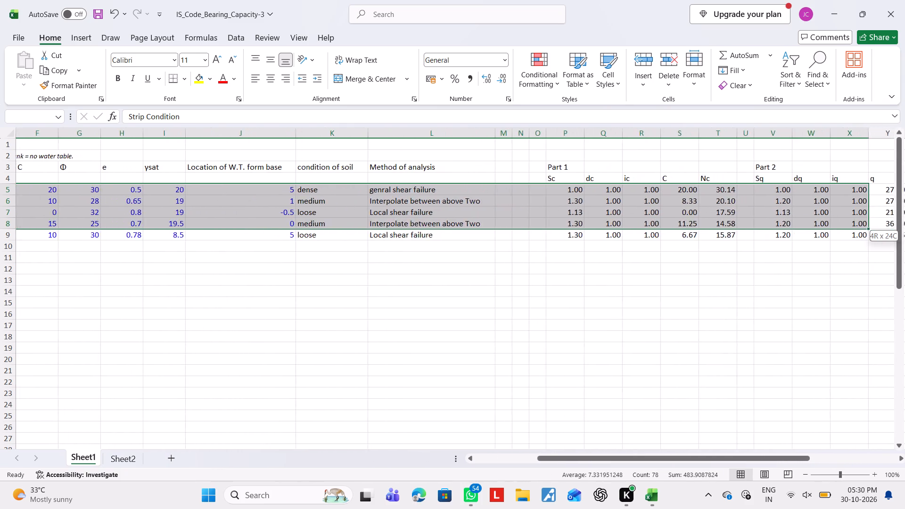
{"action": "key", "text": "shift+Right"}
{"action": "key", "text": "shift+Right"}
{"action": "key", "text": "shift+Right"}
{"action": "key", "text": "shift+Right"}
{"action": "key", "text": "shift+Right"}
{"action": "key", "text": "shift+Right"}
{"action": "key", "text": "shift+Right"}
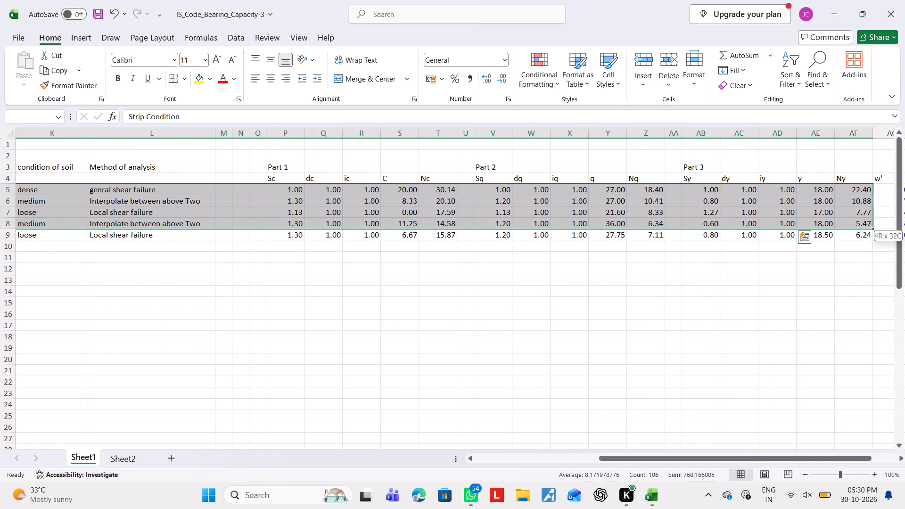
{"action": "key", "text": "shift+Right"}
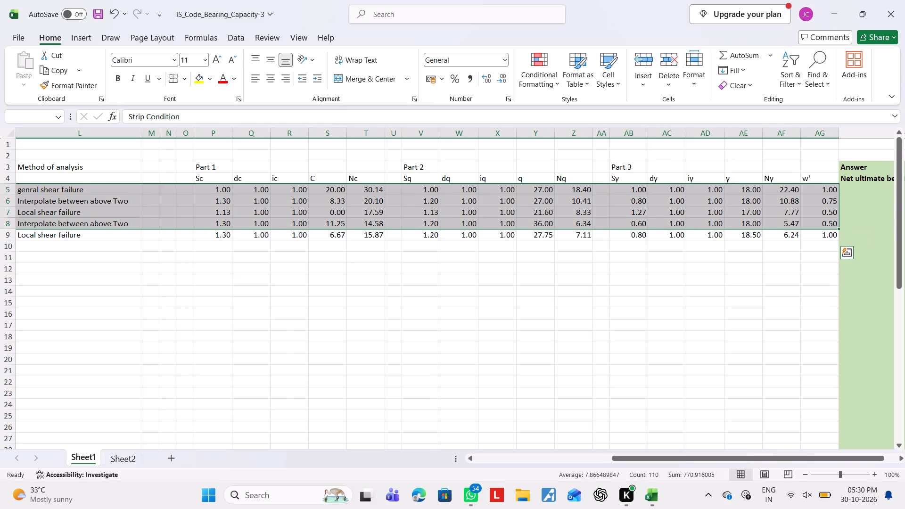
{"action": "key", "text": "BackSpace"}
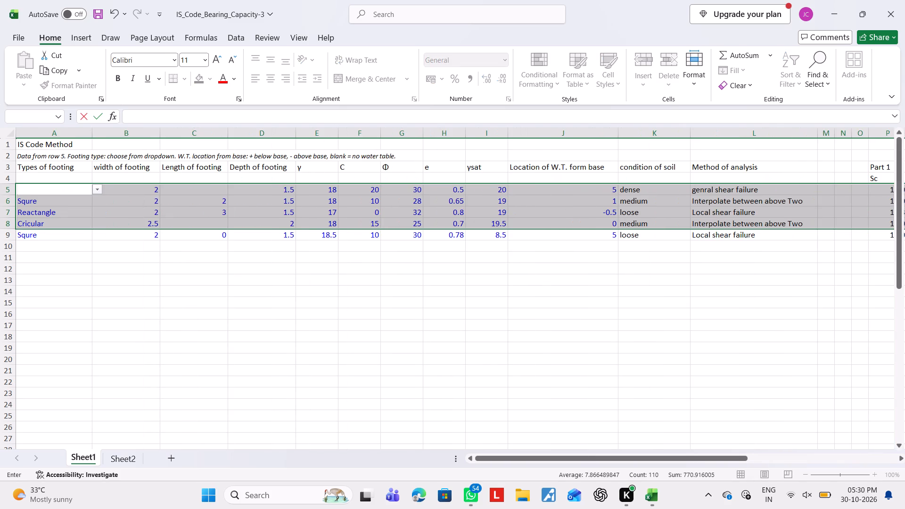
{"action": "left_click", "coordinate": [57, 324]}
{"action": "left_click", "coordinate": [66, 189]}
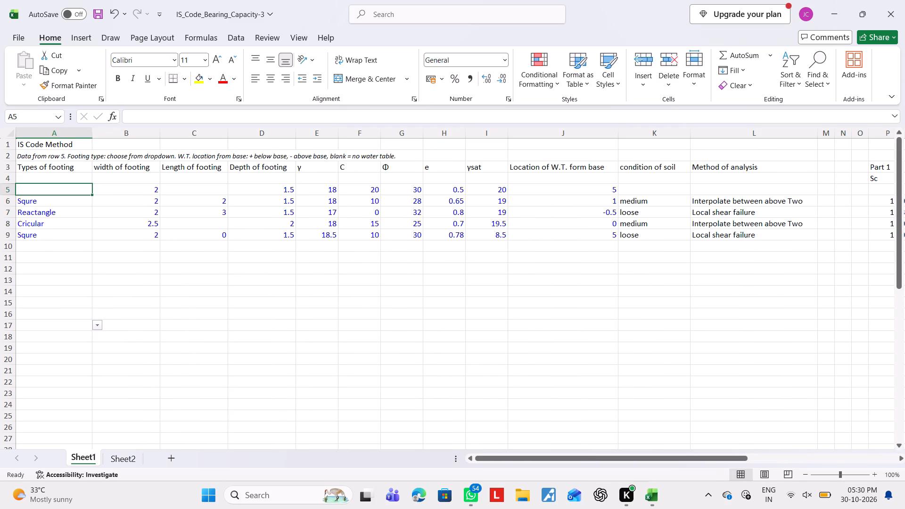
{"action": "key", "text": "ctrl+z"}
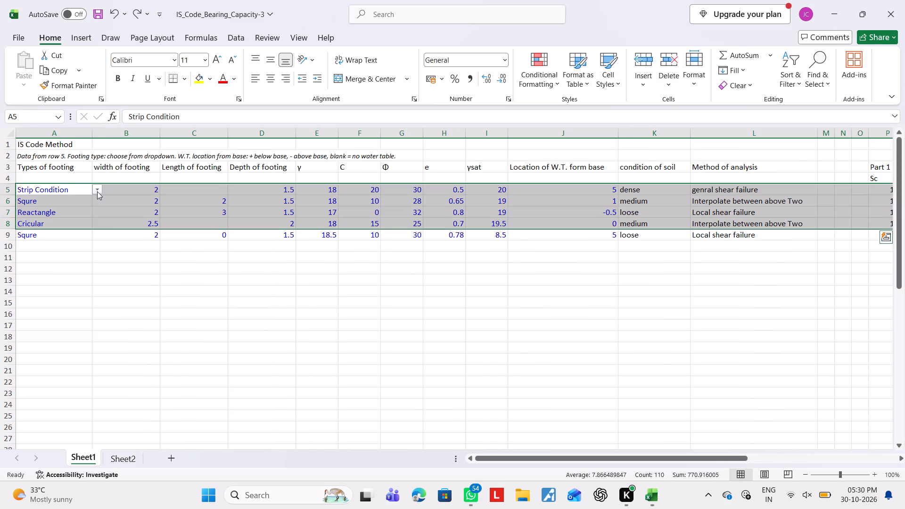
Change row 5's footing type to Squre and enter 0 as its length of footing.
{"action": "left_click", "coordinate": [98, 190]}
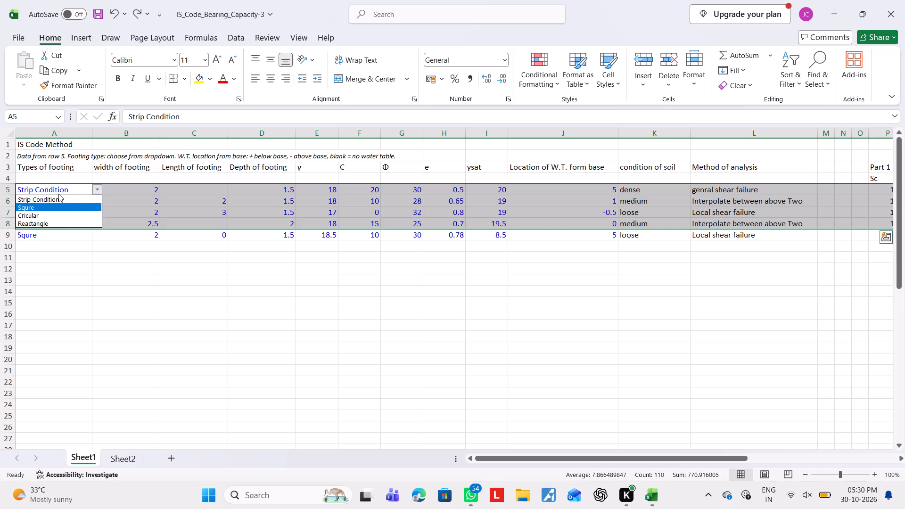
{"action": "left_click", "coordinate": [57, 204]}
{"action": "left_click", "coordinate": [129, 194]}
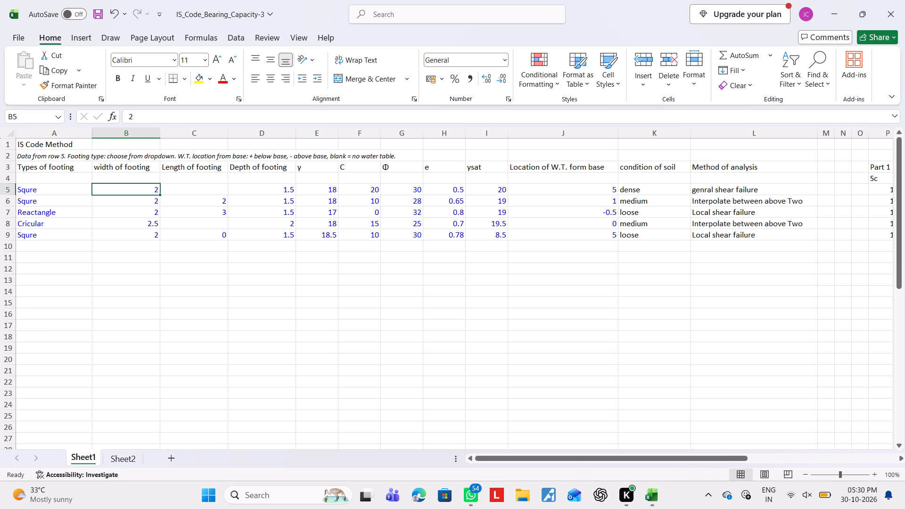
{"action": "left_click", "coordinate": [192, 191]}
{"action": "key", "text": "0"}
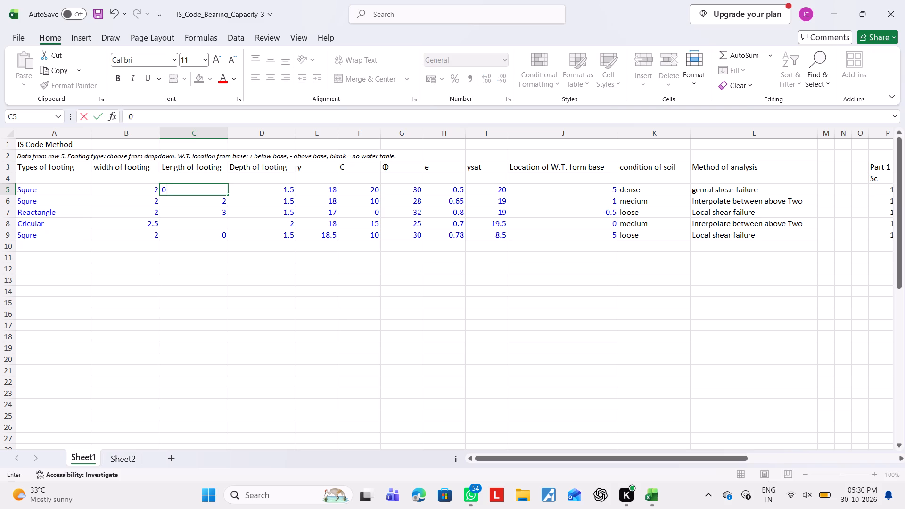
{"action": "left_click", "coordinate": [270, 188]}
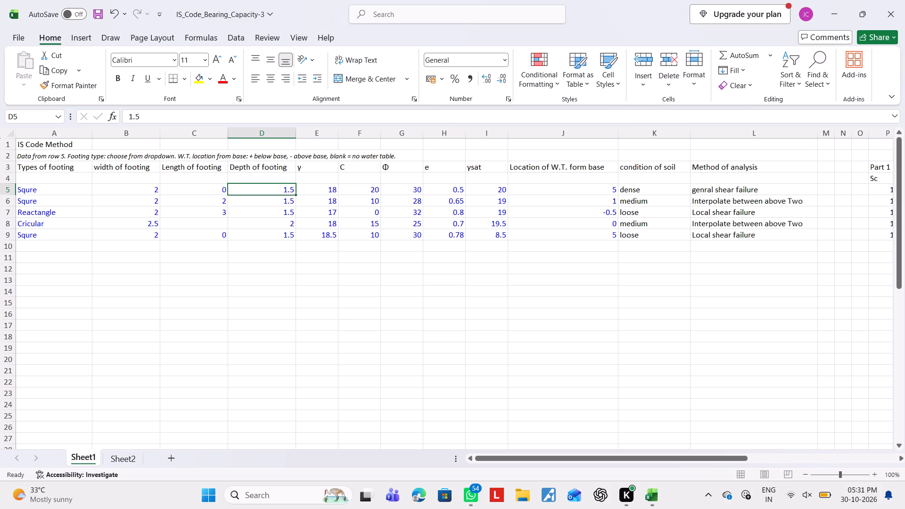
Set row 5's y to 18.5 and its C to 10.
{"action": "double_click", "coordinate": [332, 192]}
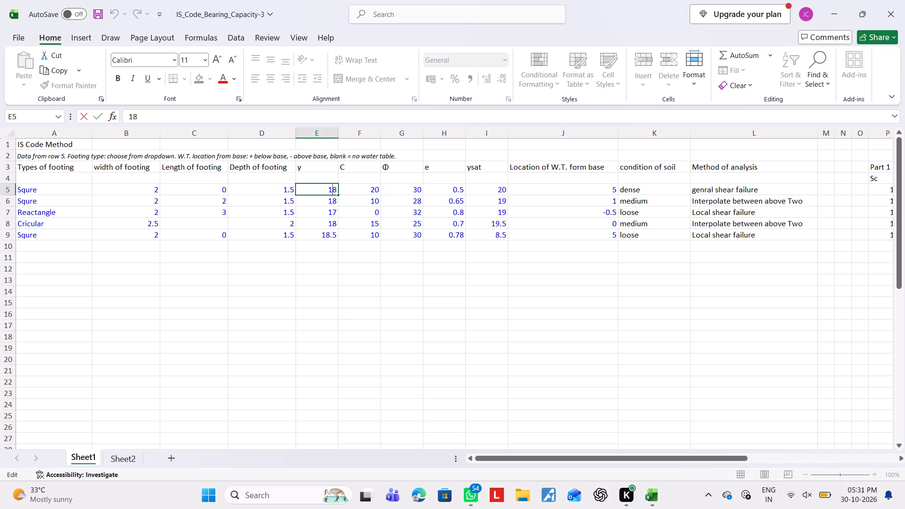
{"action": "key", "text": "Right"}
{"action": "key", "text": "Right"}
{"action": "type", "text": ".5"}
{"action": "key", "text": "Right"}
{"action": "left_click", "coordinate": [375, 189]}
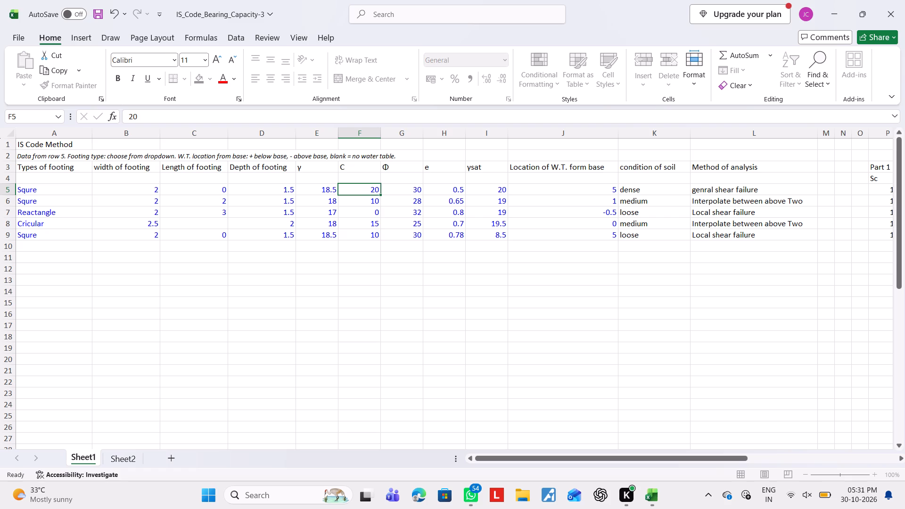
{"action": "key", "text": "1"}
{"action": "key", "text": "0"}
{"action": "left_click", "coordinate": [415, 184]}
Set row 5's e to 0.78 and its ysat to 8.5.
{"action": "left_click", "coordinate": [460, 192]}
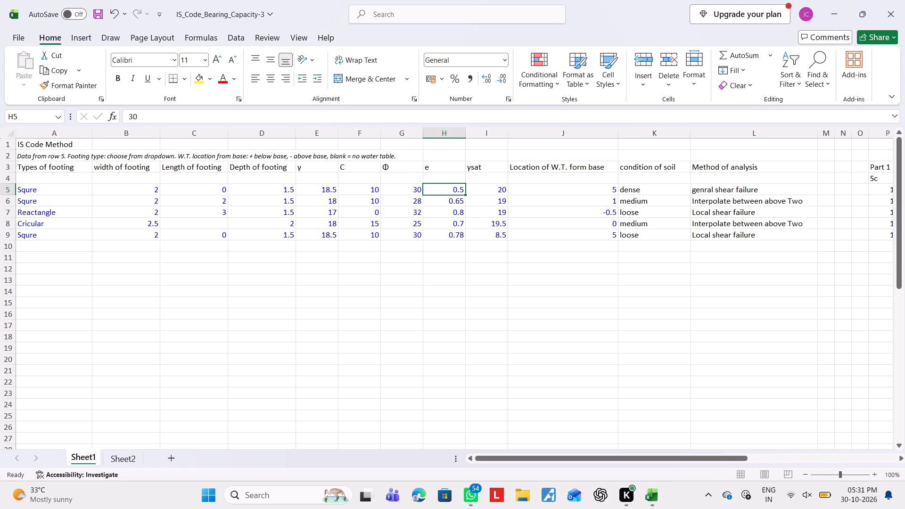
{"action": "key", "text": "0"}
{"action": "key", "text": "period"}
{"action": "key", "text": "7"}
{"action": "key", "text": "8"}
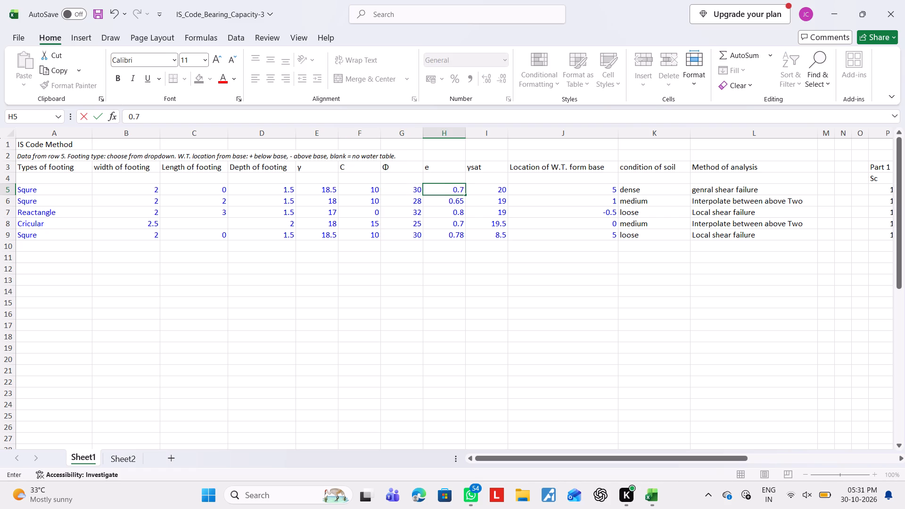
{"action": "left_click", "coordinate": [494, 192]}
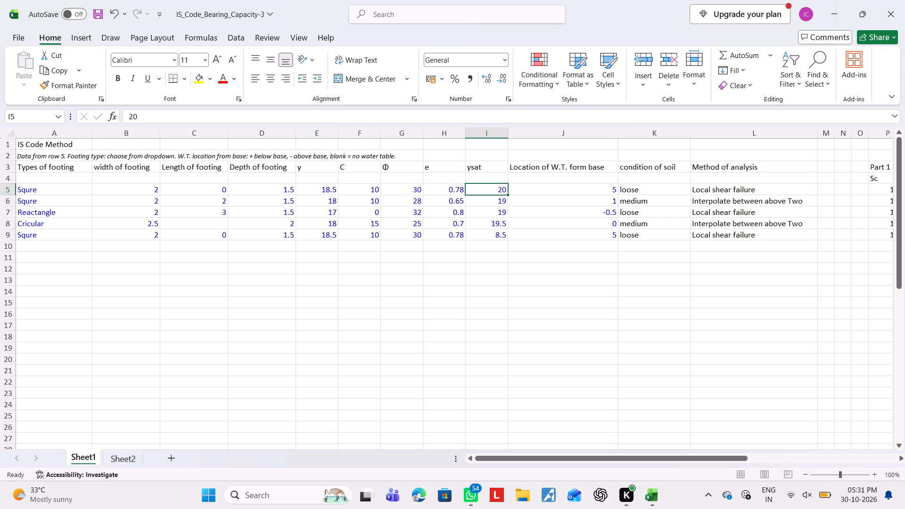
{"action": "key", "text": "8"}
{"action": "type", "text": ".5"}
{"action": "left_click", "coordinate": [538, 188]}
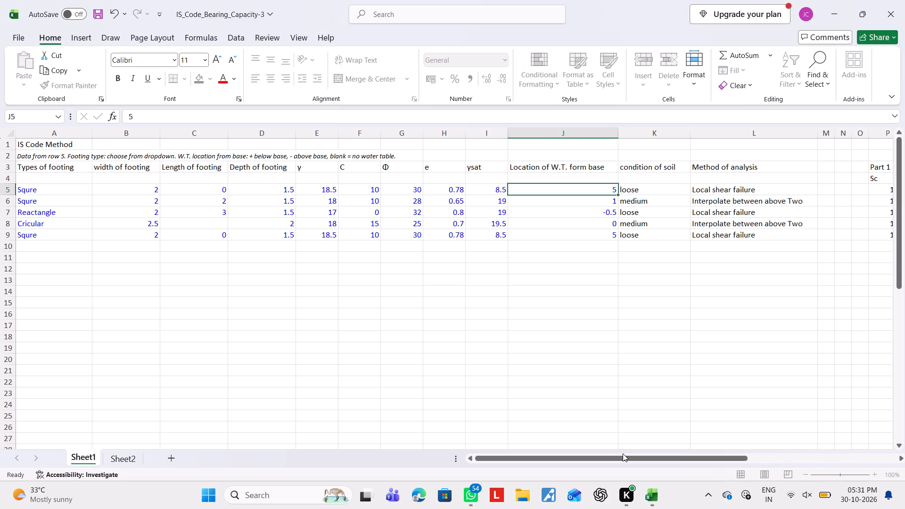
Set row 5's location of water table from base to 1.
{"action": "left_click_drag", "start_coordinate": [623, 453], "coordinate": [671, 451]}
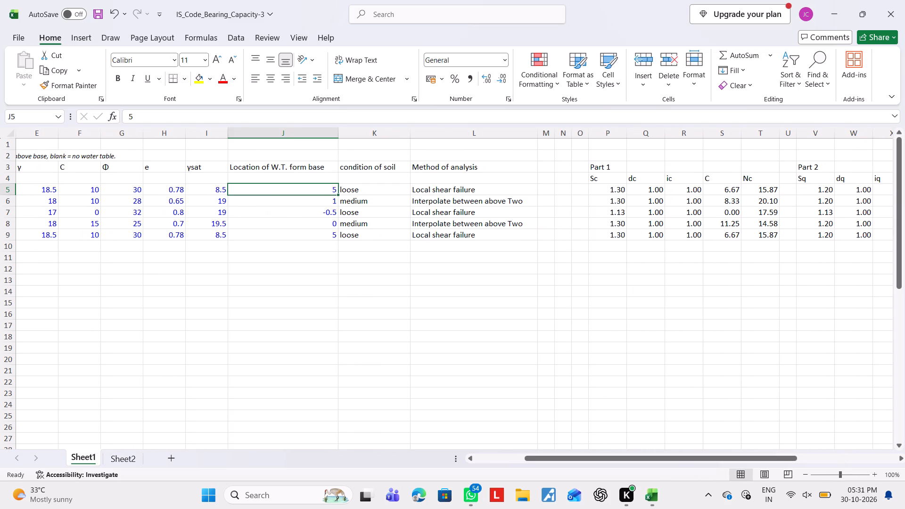
{"action": "key", "text": "1"}
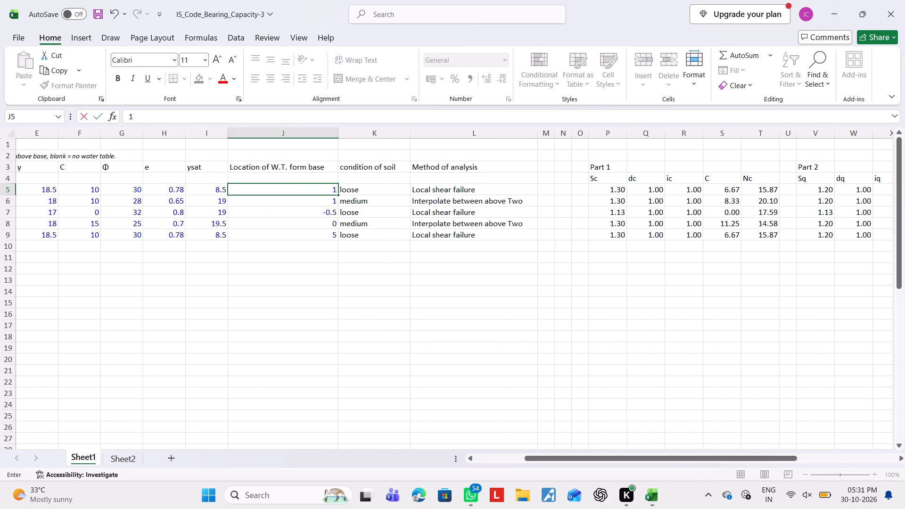
{"action": "key", "text": "Right"}
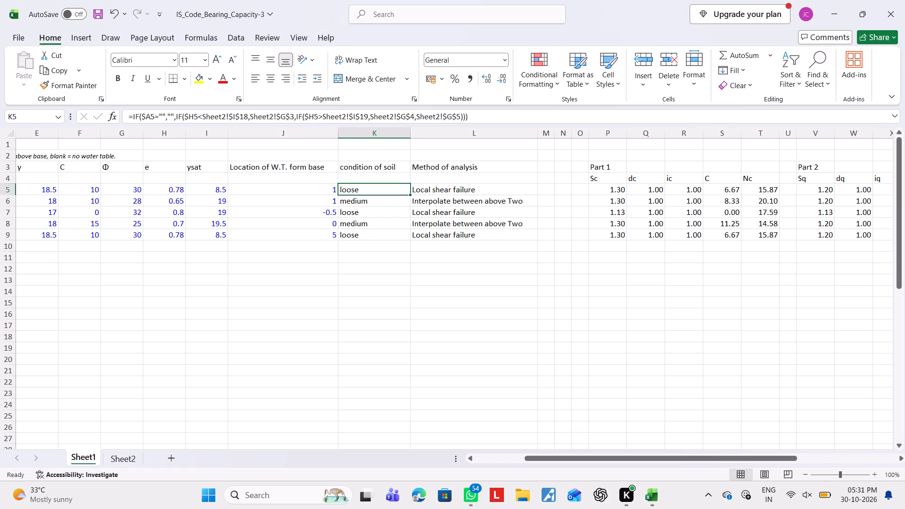
{"action": "key", "text": "Right"}
{"action": "key", "text": "Right"}
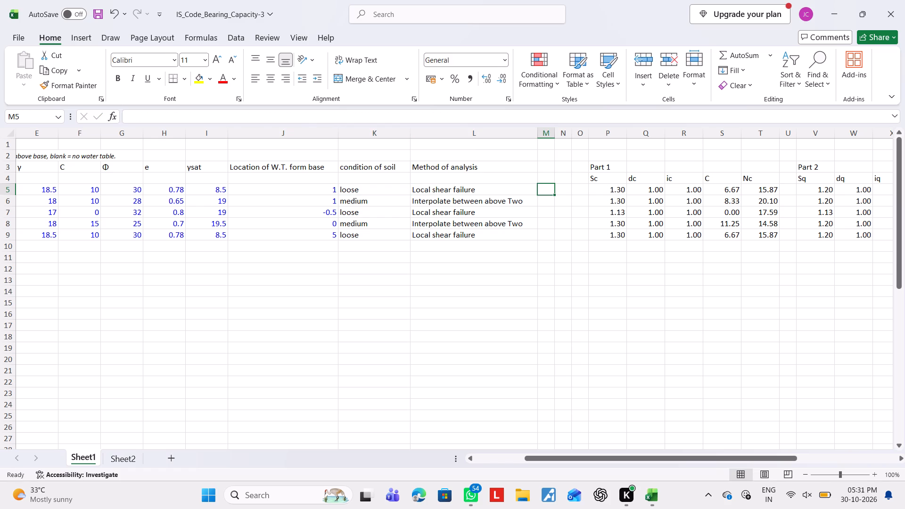
Examine row 5's calculated factors, including Nc, Sq and w', together with its net ultimate bearing capacity.
{"action": "left_click", "coordinate": [799, 255]}
{"action": "left_click_drag", "start_coordinate": [746, 455], "coordinate": [800, 452]}
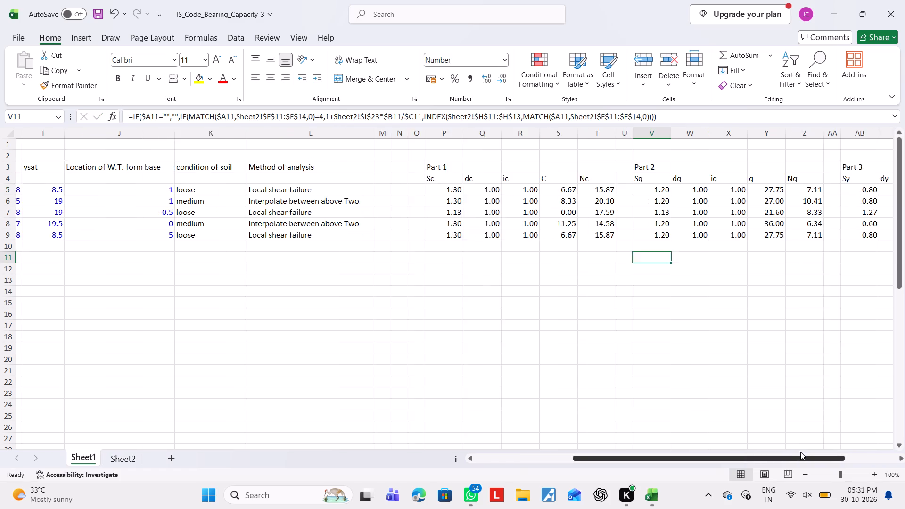
{"action": "left_click_drag", "start_coordinate": [800, 452], "coordinate": [852, 451]}
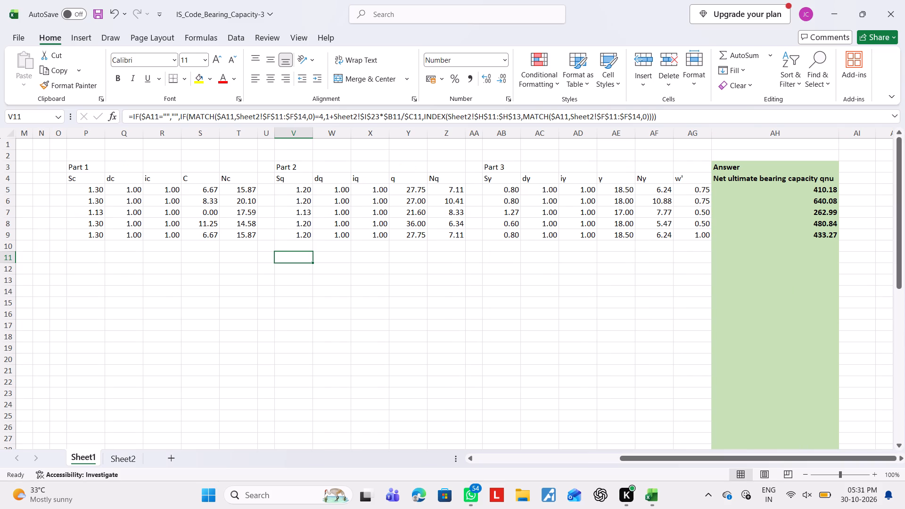
{"action": "left_click", "coordinate": [803, 342]}
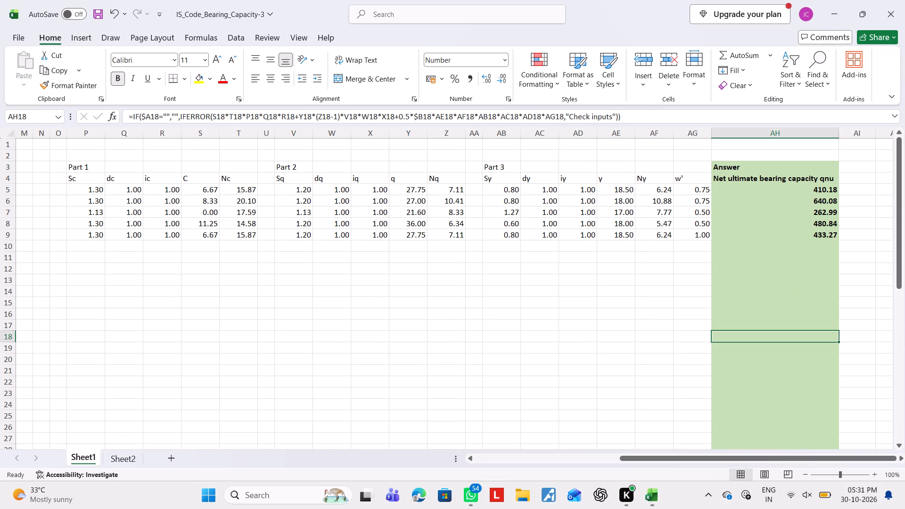
{"action": "left_click", "coordinate": [251, 191]}
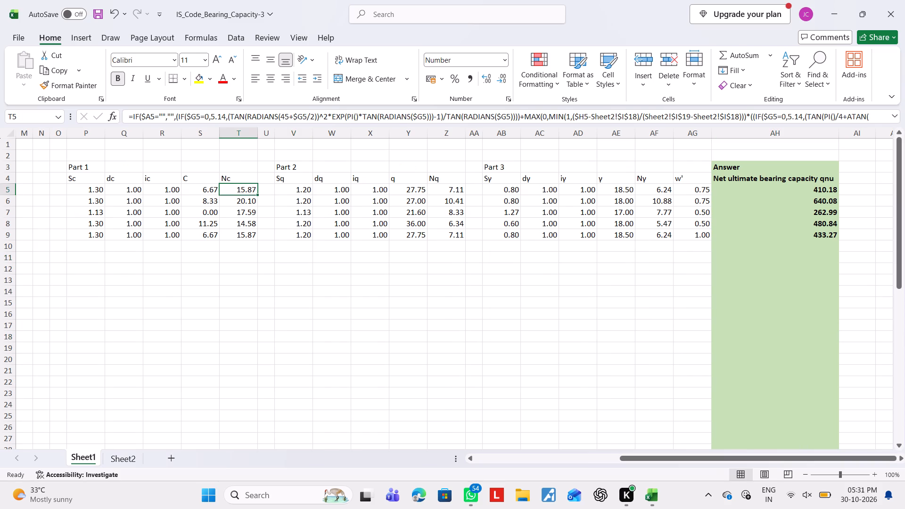
{"action": "left_click", "coordinate": [302, 191]}
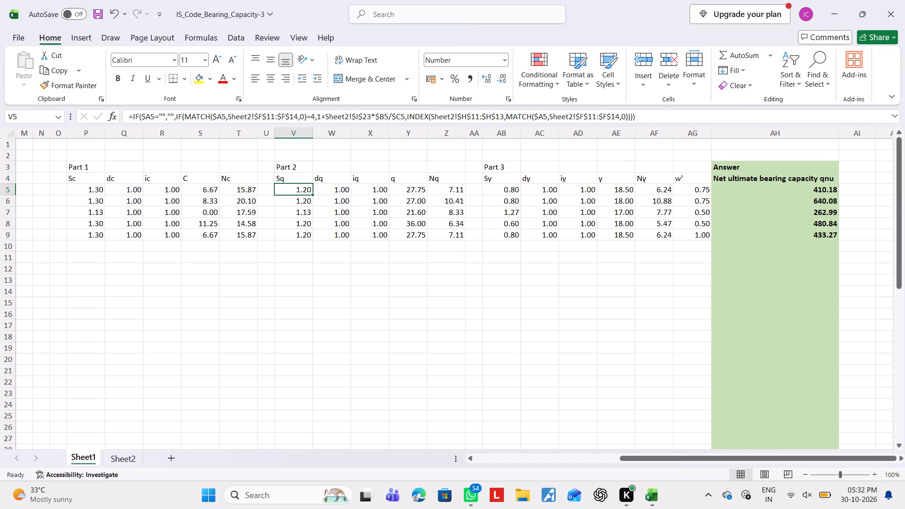
{"action": "left_click", "coordinate": [690, 189]}
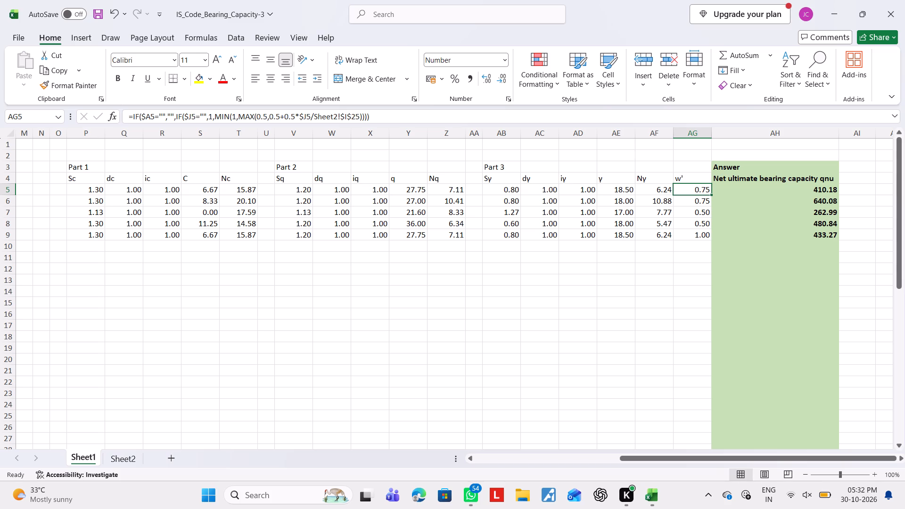
{"action": "left_click", "coordinate": [671, 363]}
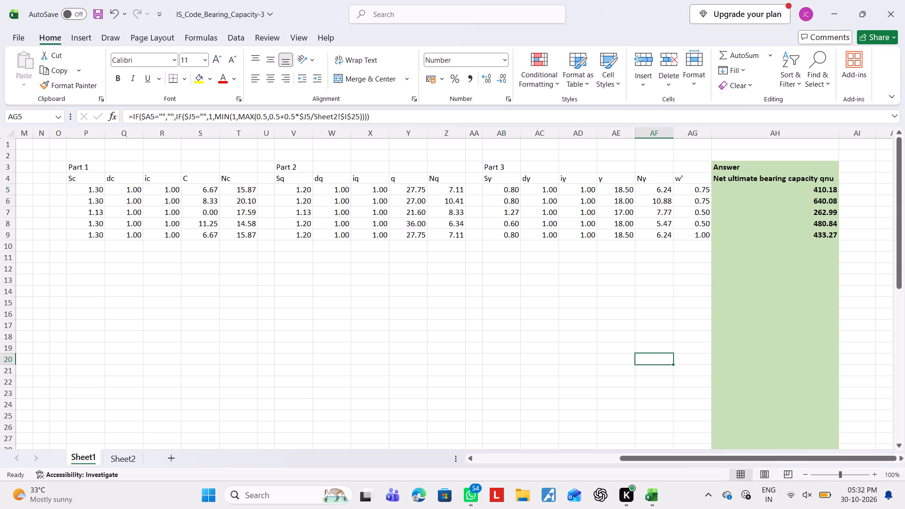
Copy the text of row 5's w' formula and check the input cells it refers to, leaving the formula unedited.
{"action": "left_click", "coordinate": [703, 192]}
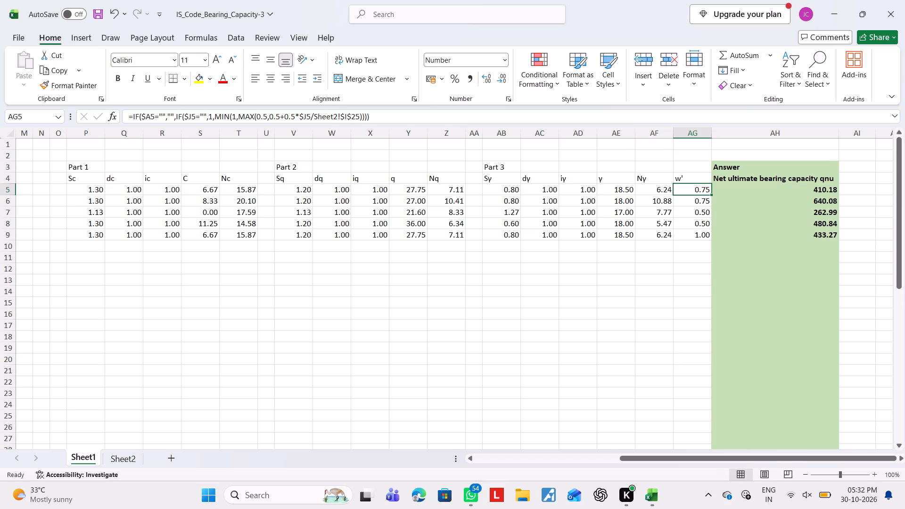
{"action": "double_click", "coordinate": [700, 189]}
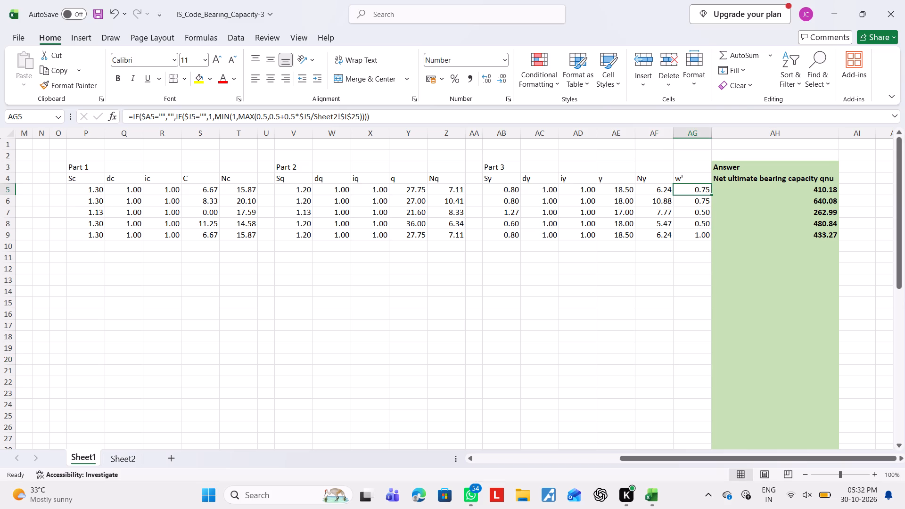
{"action": "triple_click", "coordinate": [696, 186]}
{"action": "left_click", "coordinate": [699, 189]}
{"action": "left_click_drag", "start_coordinate": [376, 117], "coordinate": [75, 129]}
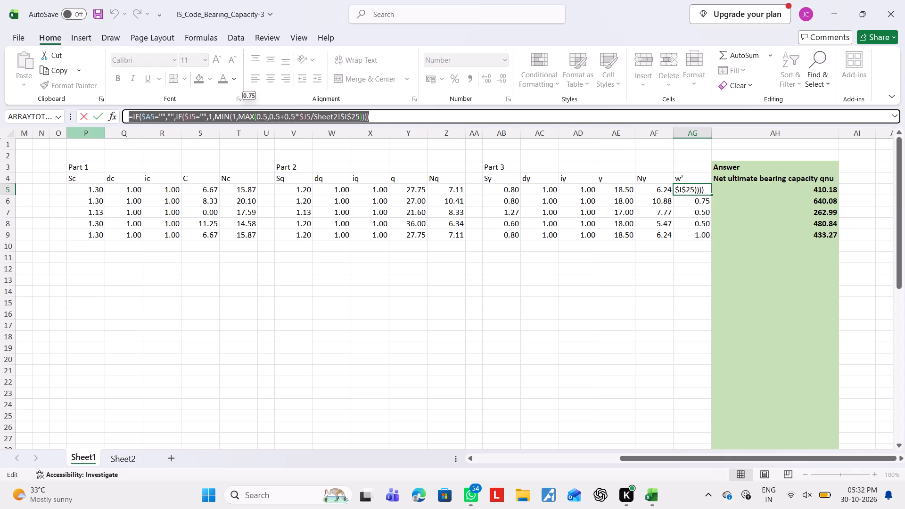
{"action": "key", "text": "ctrl+c"}
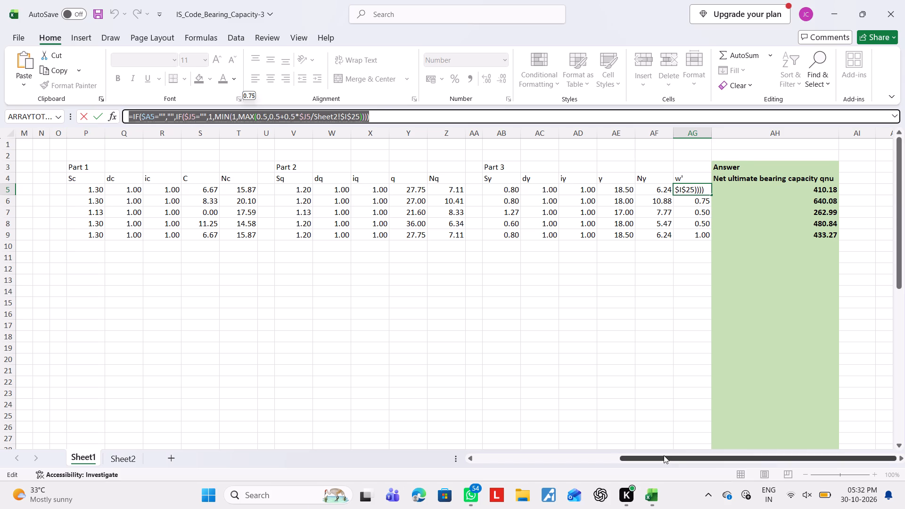
{"action": "left_click_drag", "start_coordinate": [664, 455], "coordinate": [267, 447]}
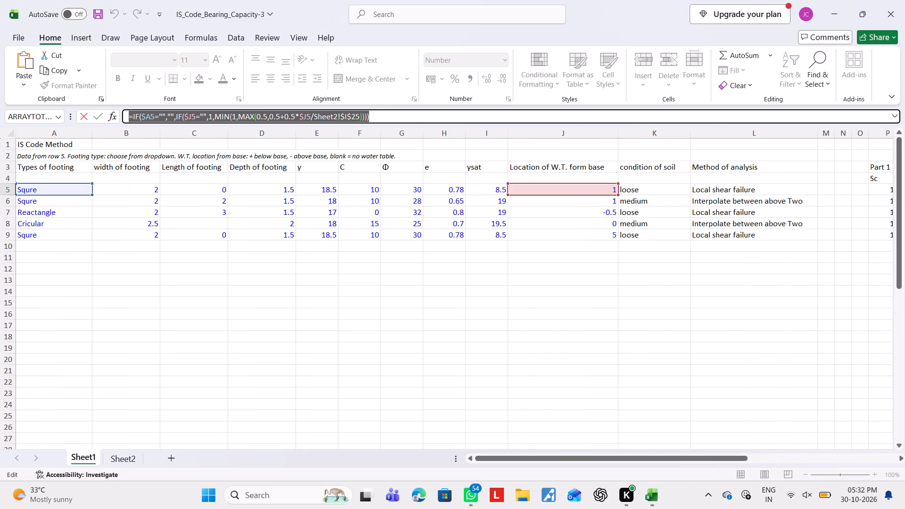
{"action": "left_click_drag", "start_coordinate": [645, 459], "coordinate": [904, 458]}
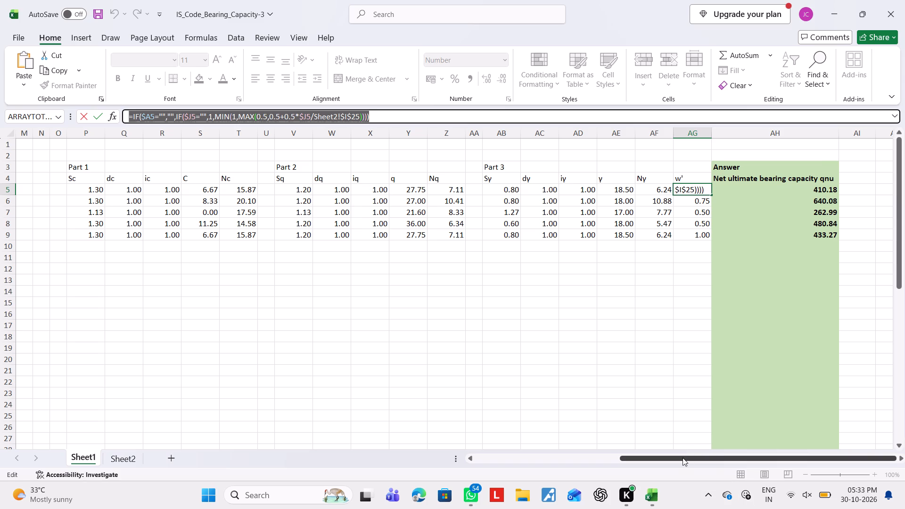
{"action": "left_click_drag", "start_coordinate": [683, 458], "coordinate": [78, 479]}
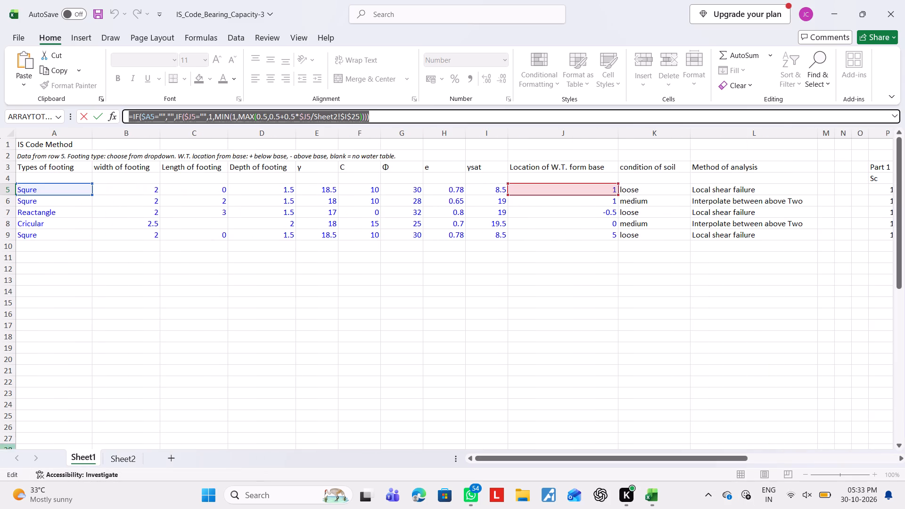
{"action": "left_click", "coordinate": [78, 247]}
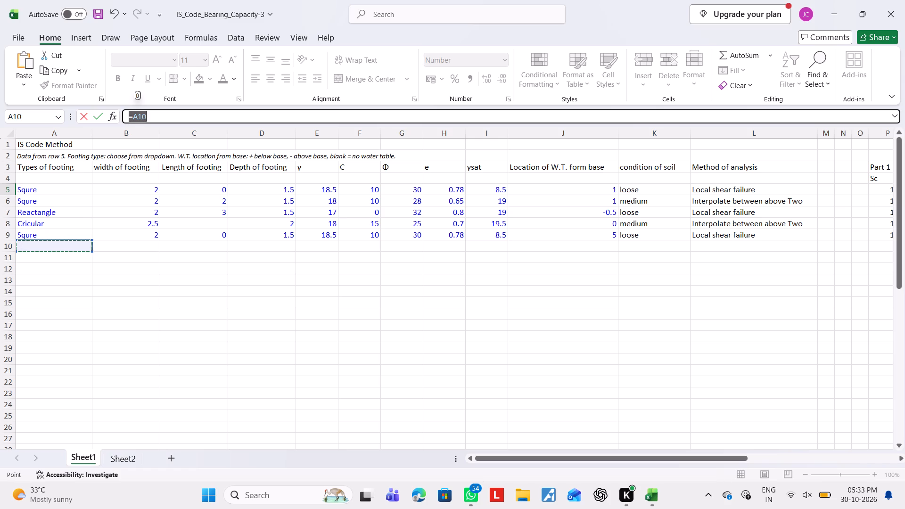
{"action": "key", "text": "Escape"}
{"action": "key", "text": "Escape"}
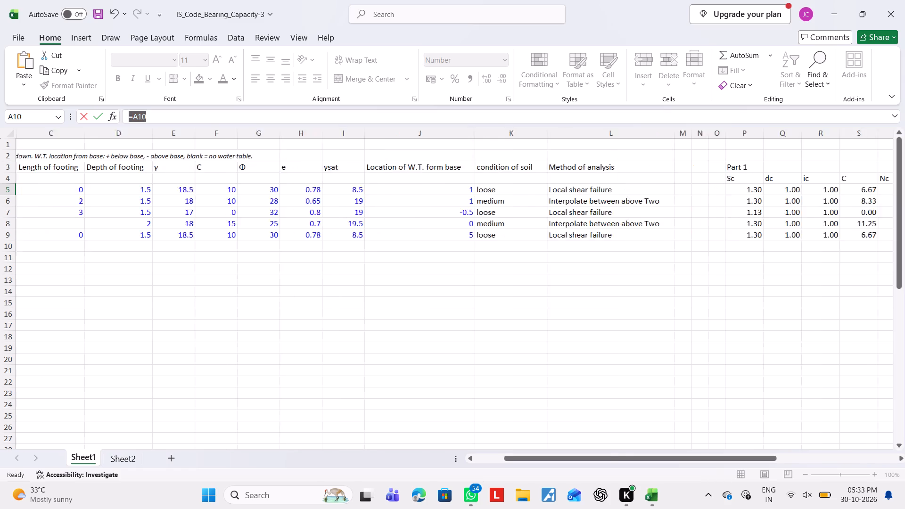
{"action": "key", "text": "Escape"}
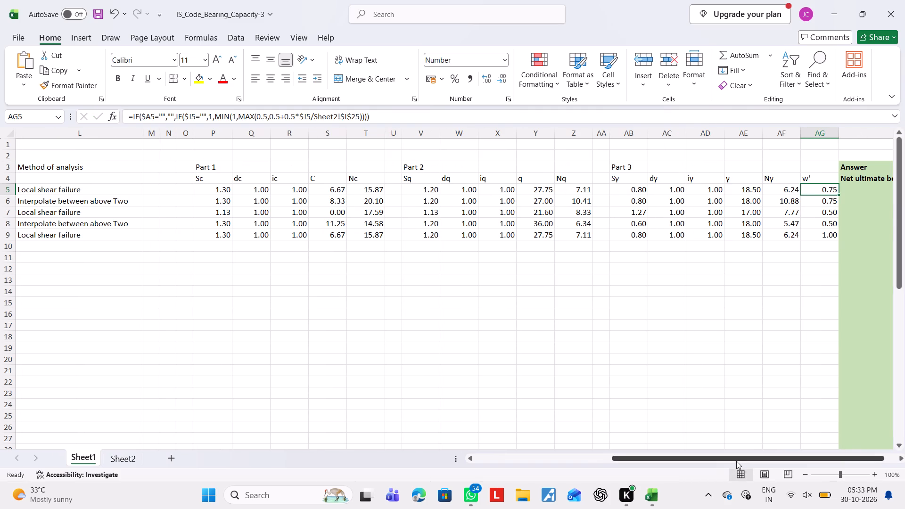
Start a test case in row 10 with footing type Squre, width 2, length 2 and depth 1.5.
{"action": "left_click_drag", "start_coordinate": [734, 458], "coordinate": [341, 468]}
{"action": "left_click", "coordinate": [38, 250]}
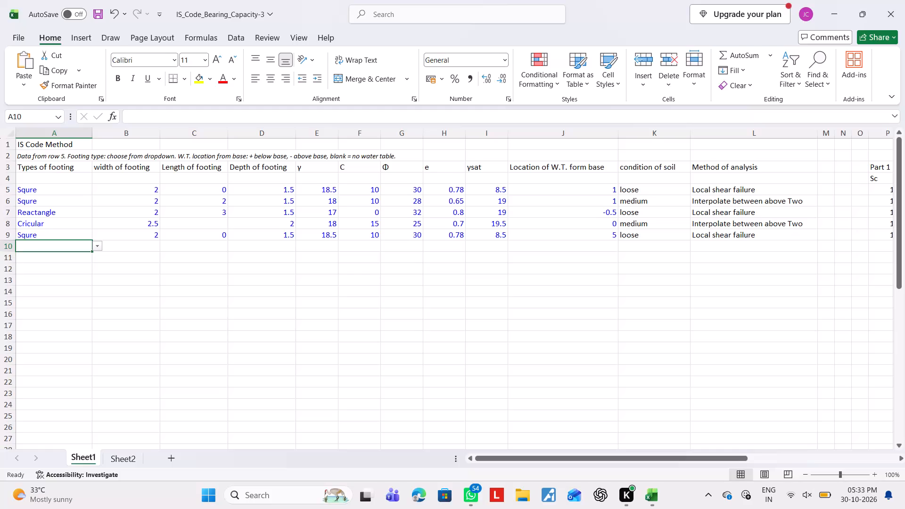
{"action": "left_click", "coordinate": [98, 245]}
{"action": "left_click", "coordinate": [73, 264]}
{"action": "left_click", "coordinate": [147, 248]}
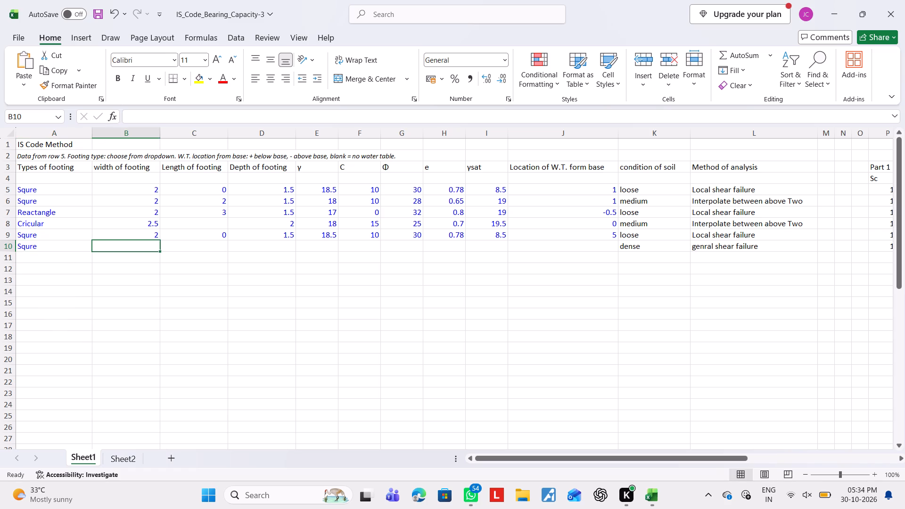
{"action": "key", "text": "2"}
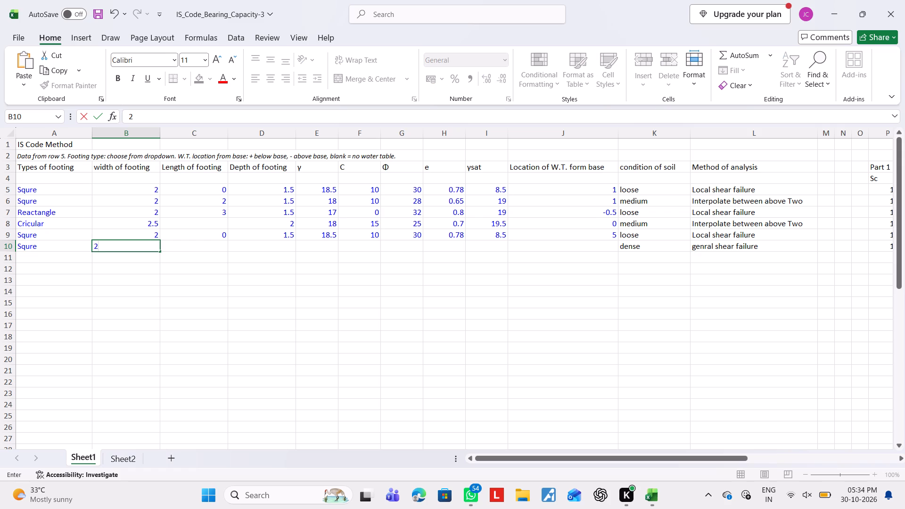
{"action": "left_click", "coordinate": [193, 249]}
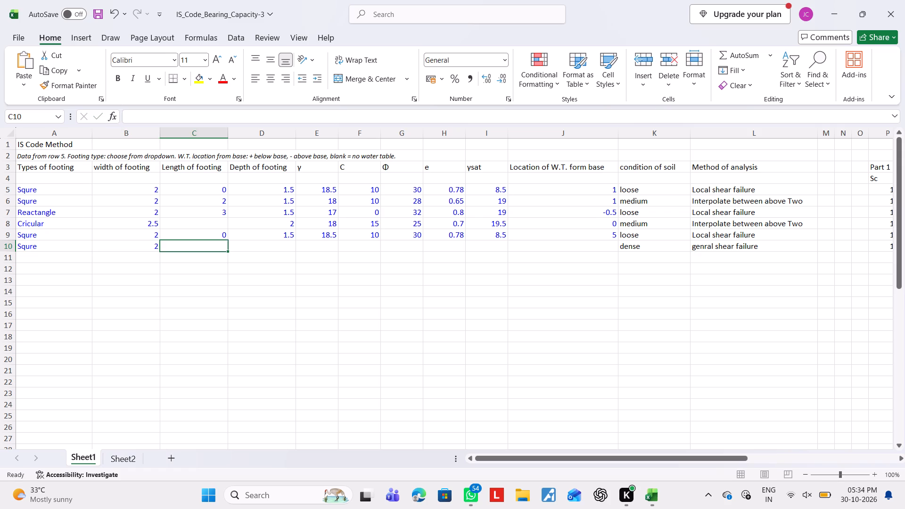
{"action": "key", "text": "2"}
{"action": "key", "text": "Right"}
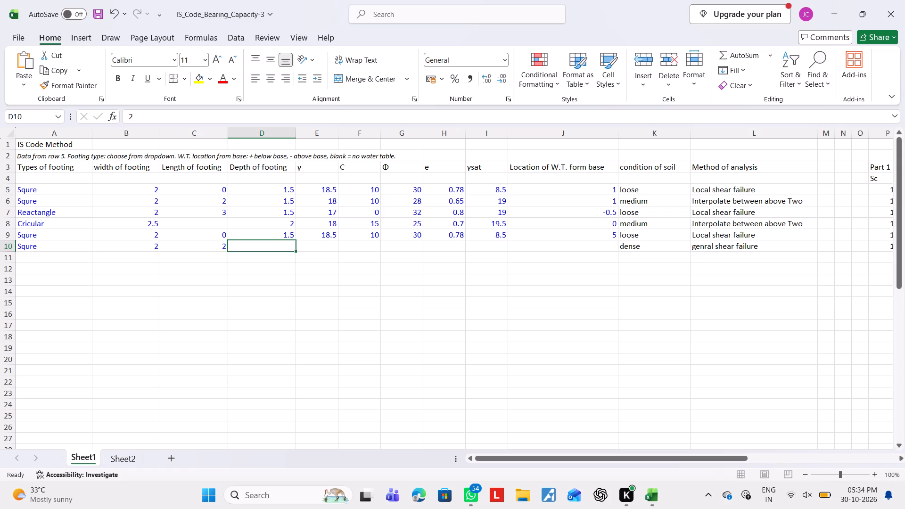
{"action": "type", "text": "1.5"}
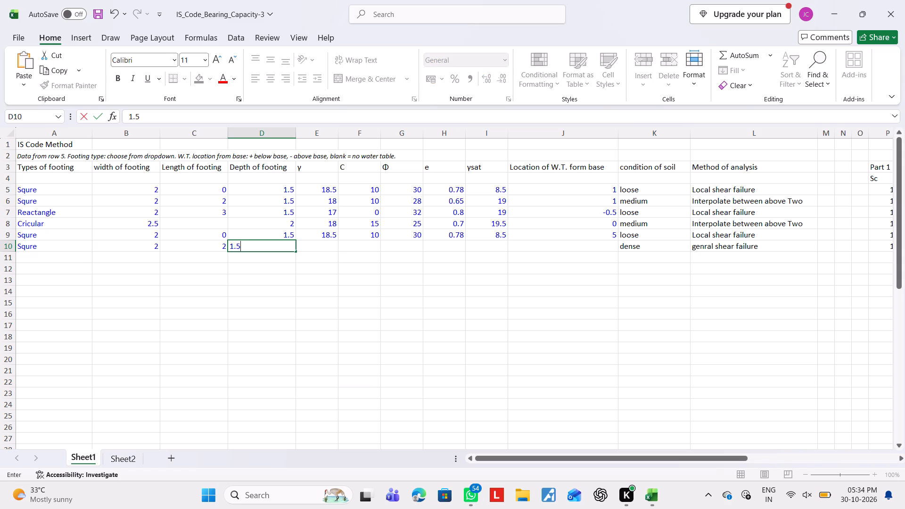
Complete row 10's inputs with y 18.5, C 10, Φ 30, e 0.79, ysat 8.5 and water table location from base 5.
{"action": "left_click", "coordinate": [322, 245]}
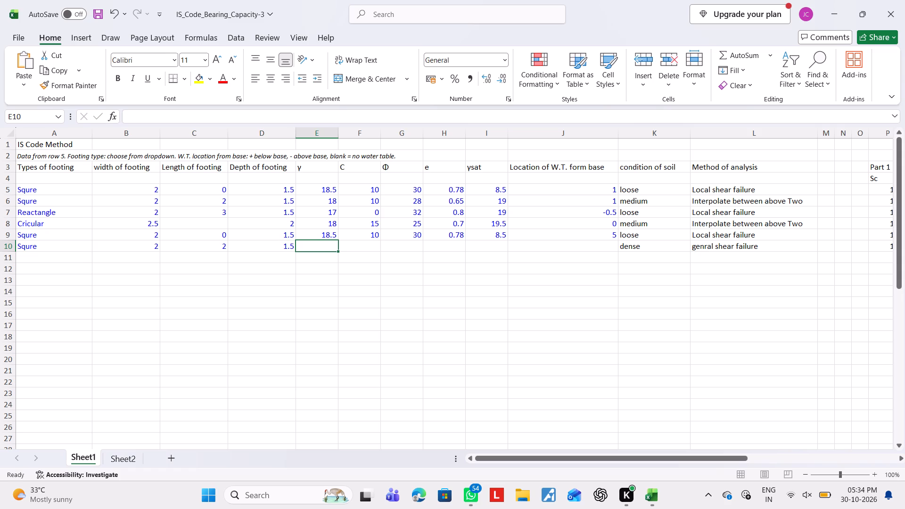
{"action": "type", "text": "18.5"}
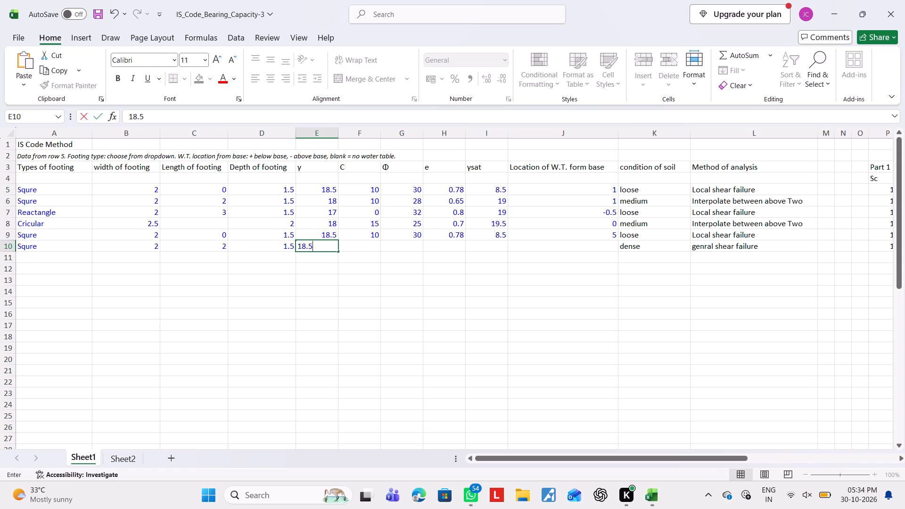
{"action": "left_click", "coordinate": [355, 249]}
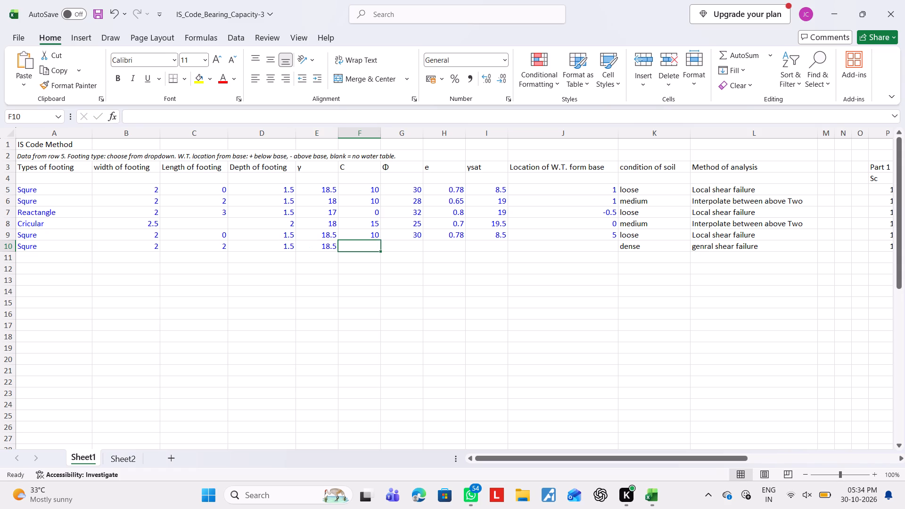
{"action": "type", "text": "10"}
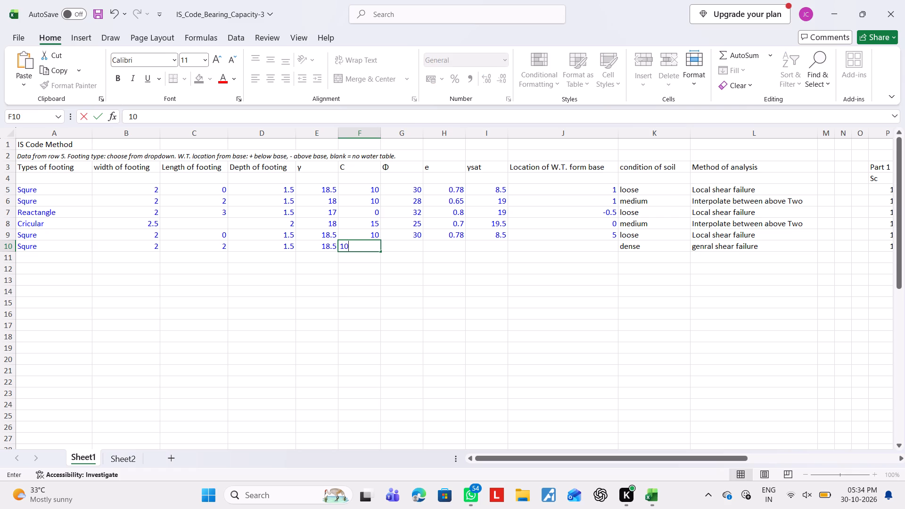
{"action": "left_click", "coordinate": [404, 248]}
{"action": "type", "text": "30"}
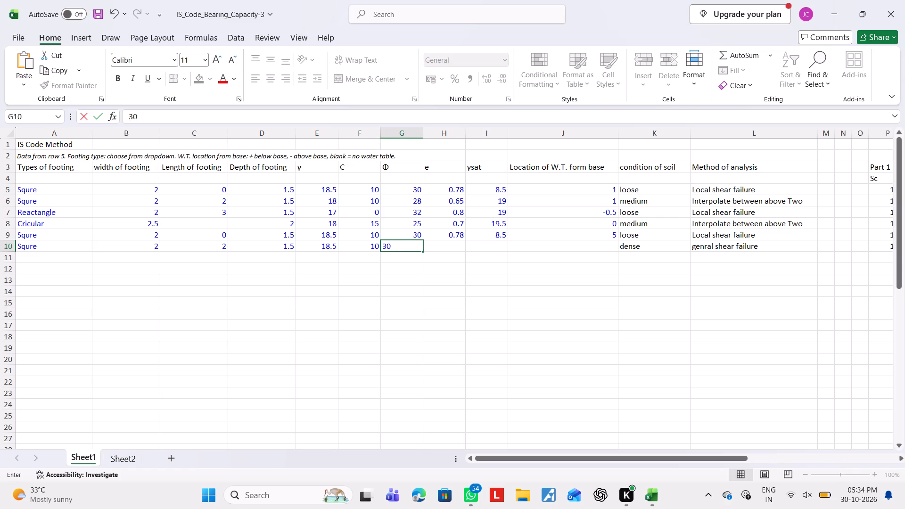
{"action": "left_click", "coordinate": [452, 246]}
{"action": "type", "text": "0."}
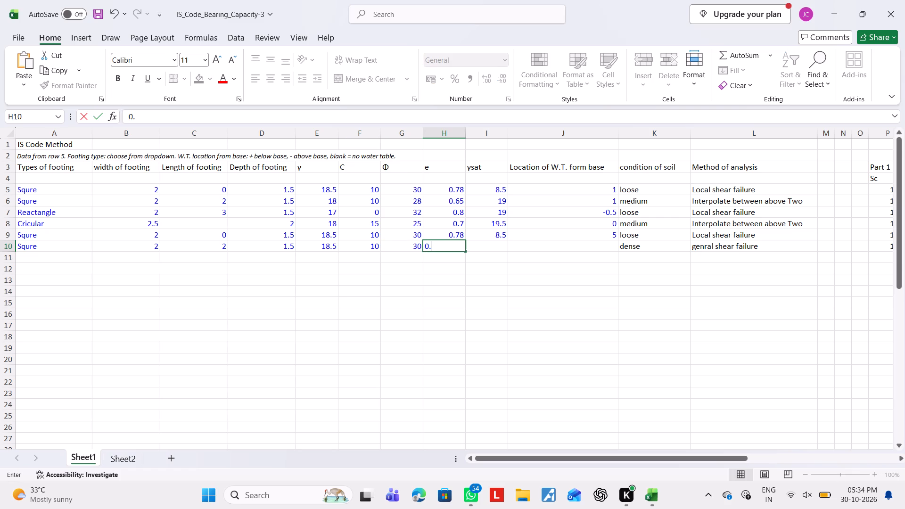
{"action": "type", "text": "79"}
{"action": "left_click", "coordinate": [493, 246]}
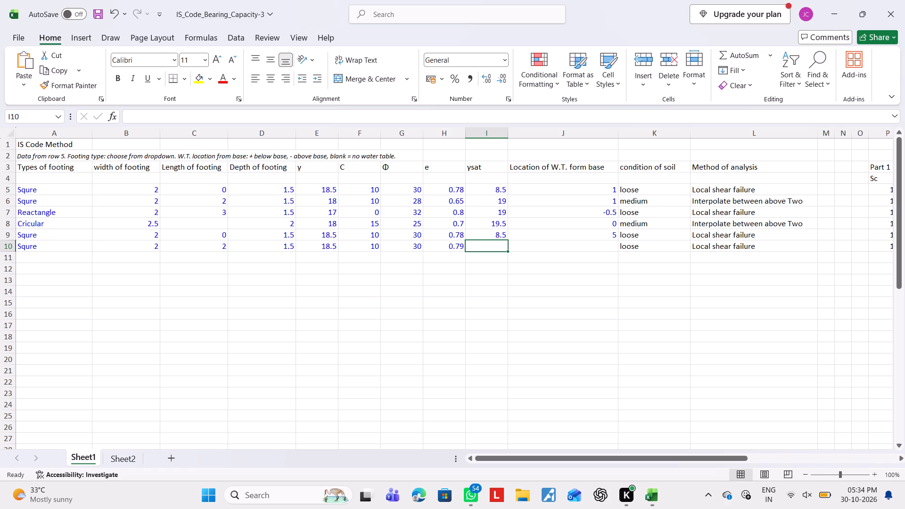
{"action": "type", "text": "8.5"}
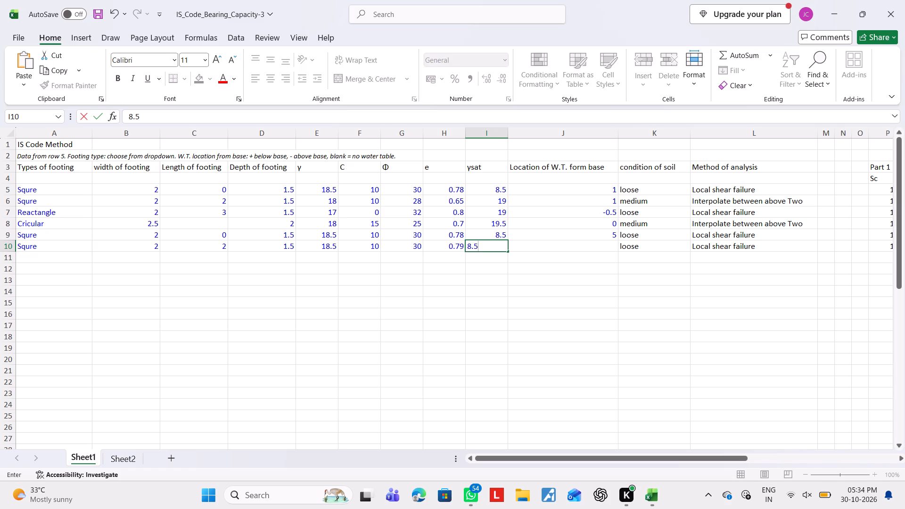
{"action": "key", "text": "Right"}
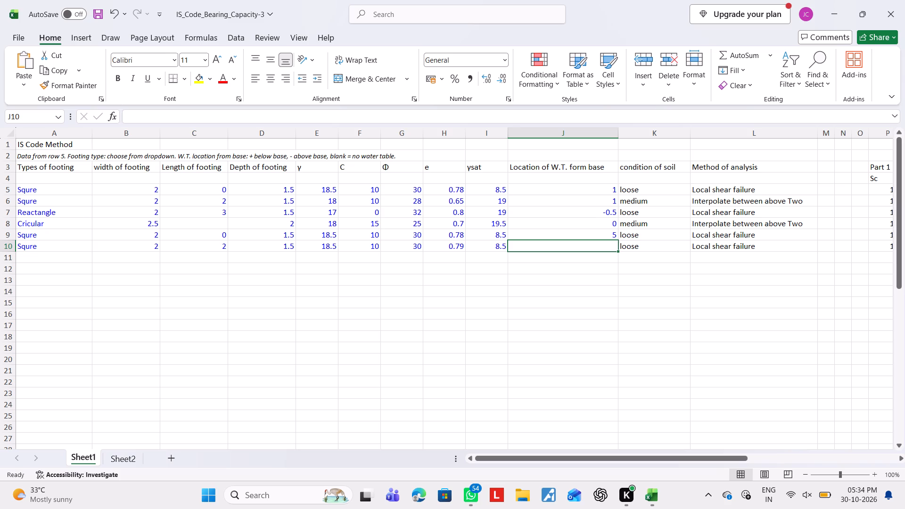
{"action": "key", "text": "5"}
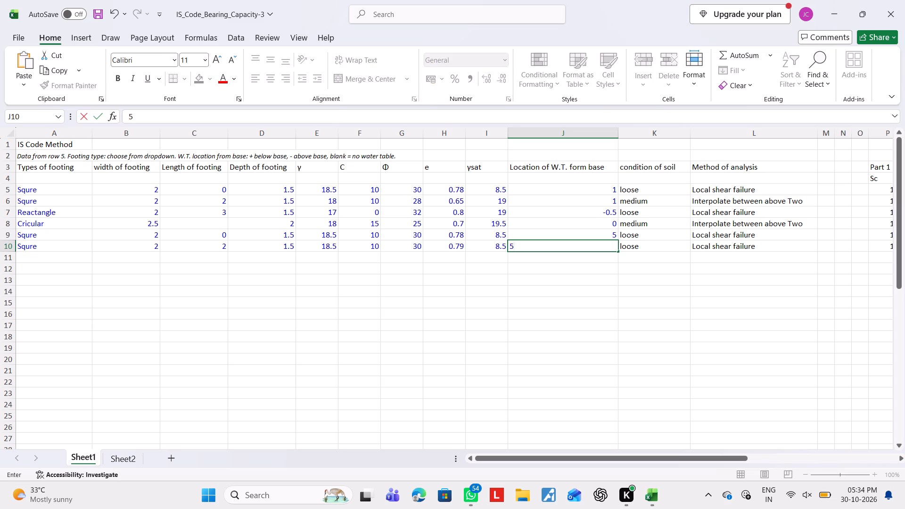
{"action": "left_click", "coordinate": [547, 320]}
Examine row 10's calculated factors, its net ultimate bearing capacity formula and the full Nc formula.
{"action": "left_click_drag", "start_coordinate": [617, 456], "coordinate": [904, 434]}
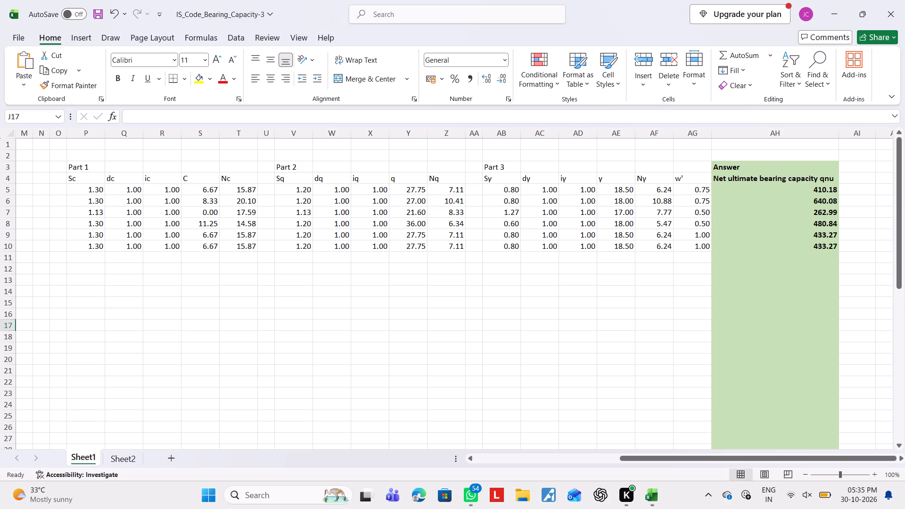
{"action": "left_click", "coordinate": [821, 250]}
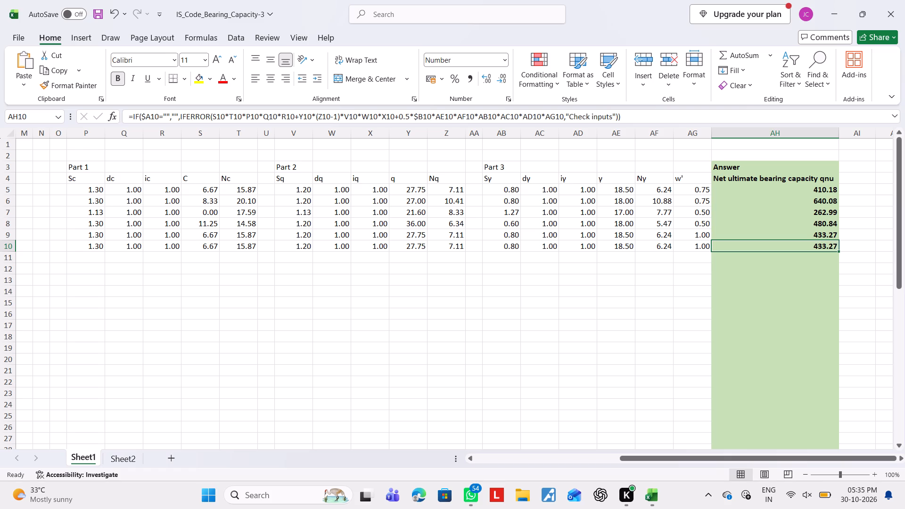
{"action": "left_click", "coordinate": [251, 251]}
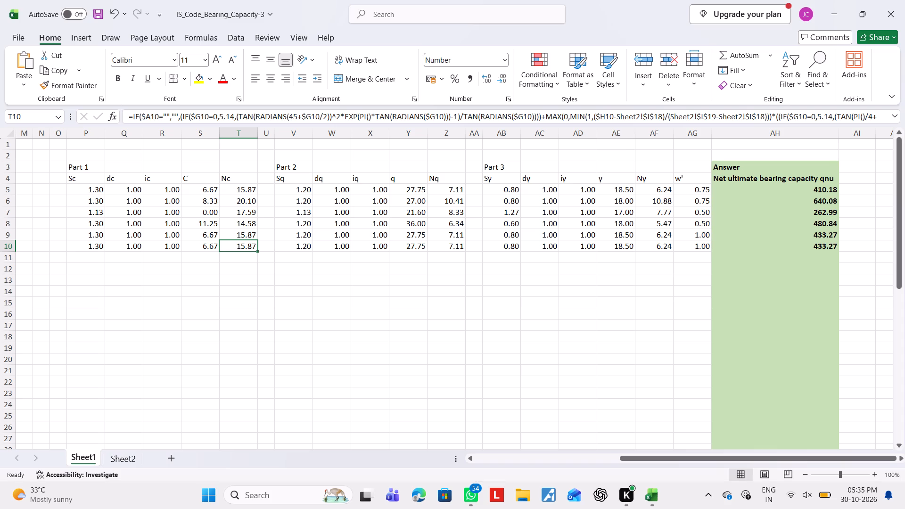
{"action": "left_click_drag", "start_coordinate": [766, 454], "coordinate": [835, 456]}
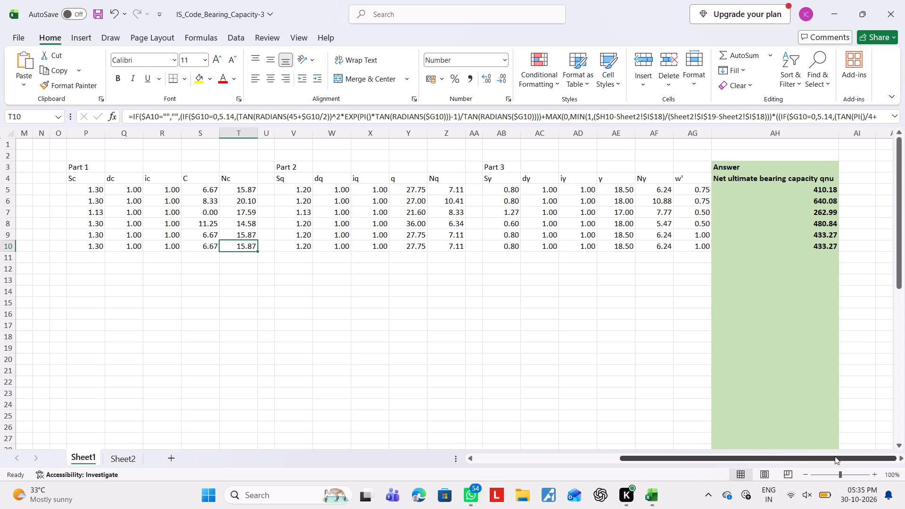
{"action": "left_click_drag", "start_coordinate": [835, 456], "coordinate": [848, 457]}
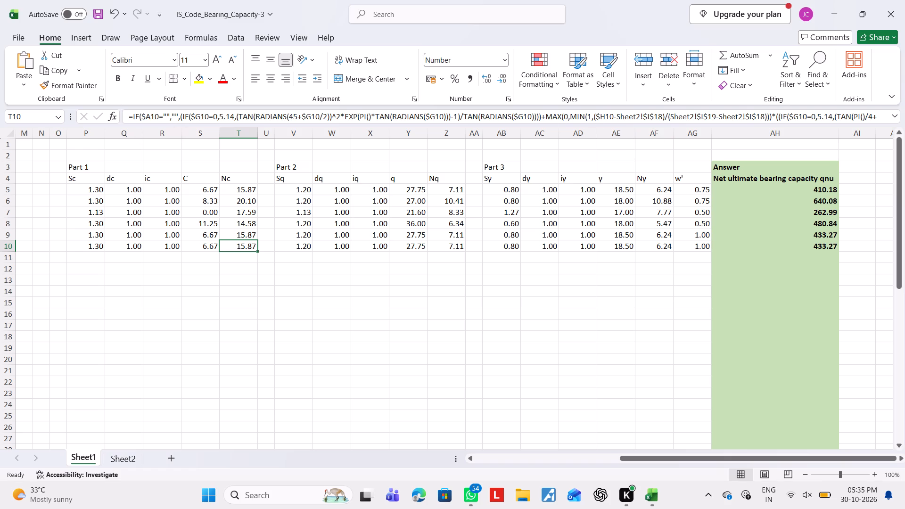
{"action": "left_click", "coordinate": [892, 118]}
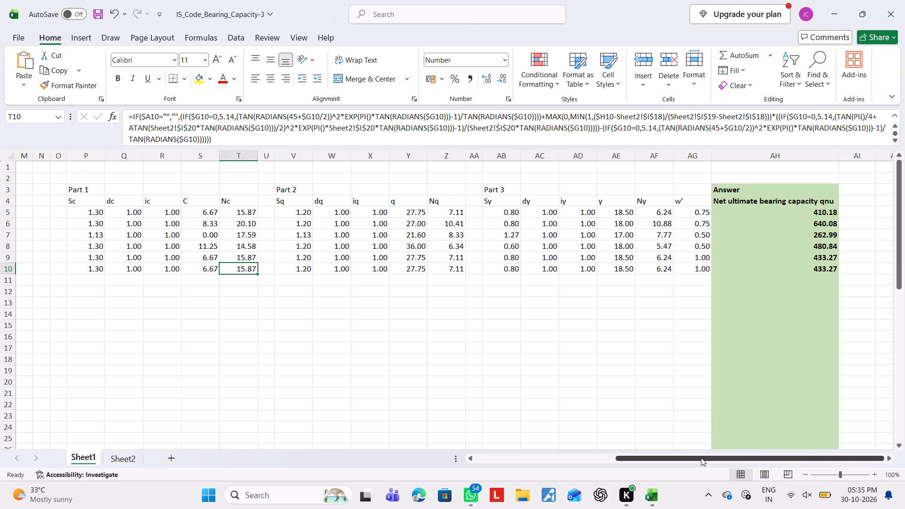
Save the IS_Code_Bearing_Capacity-3 workbook and close it.
{"action": "left_click_drag", "start_coordinate": [699, 454], "coordinate": [28, 508]}
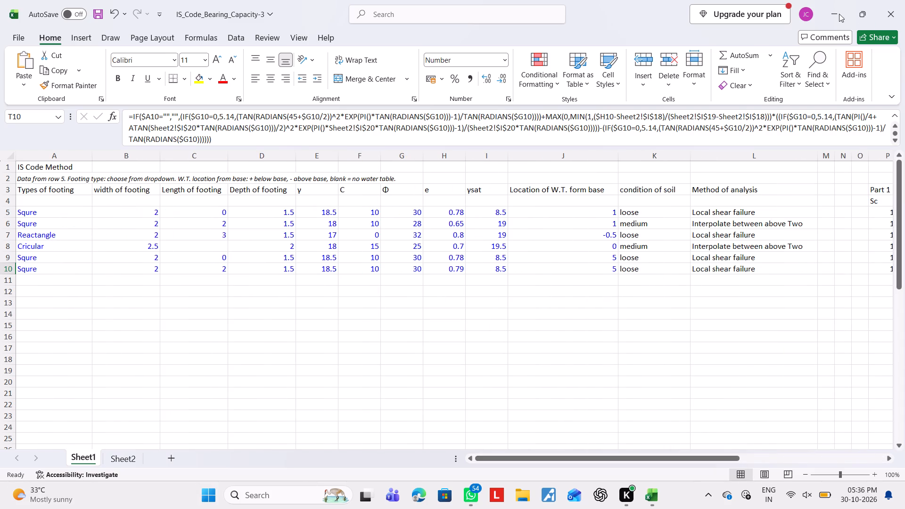
{"action": "key", "text": "ctrl+s"}
{"action": "left_click", "coordinate": [904, 0]}
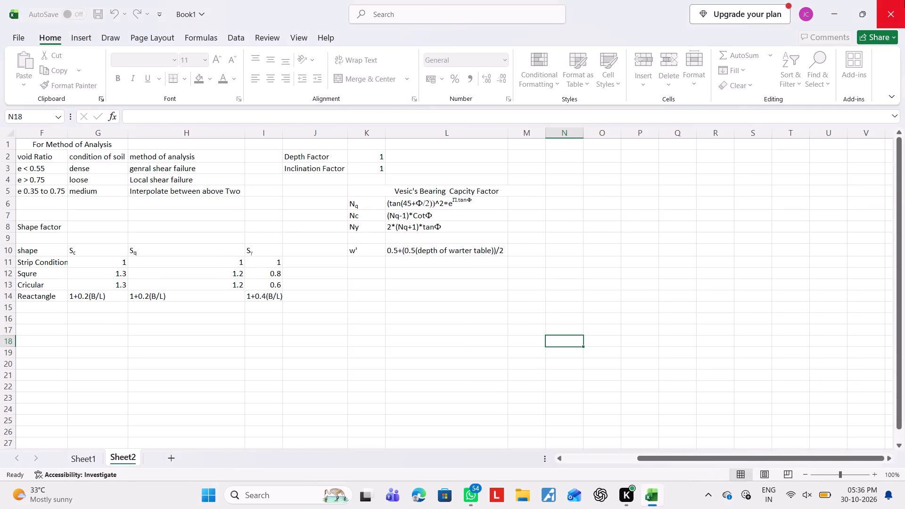
Close the Book1 workbook as well.
{"action": "double_click", "coordinate": [904, 0]}
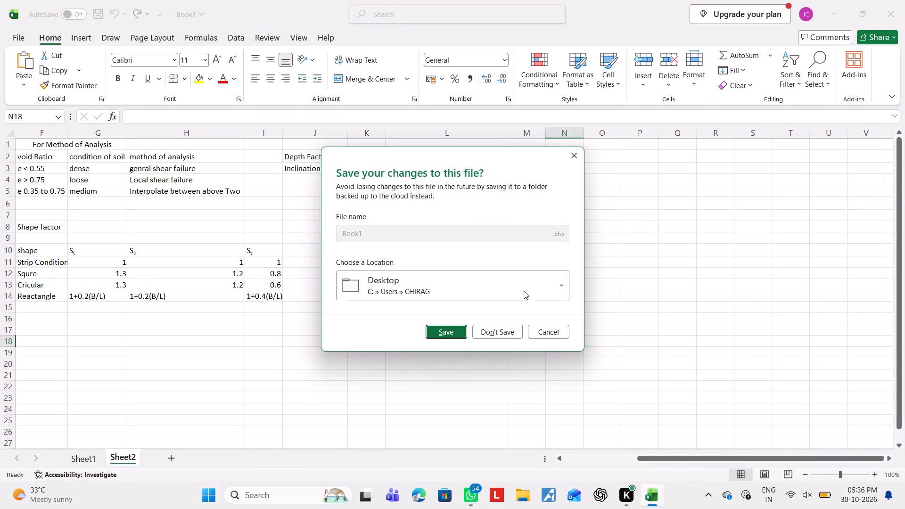